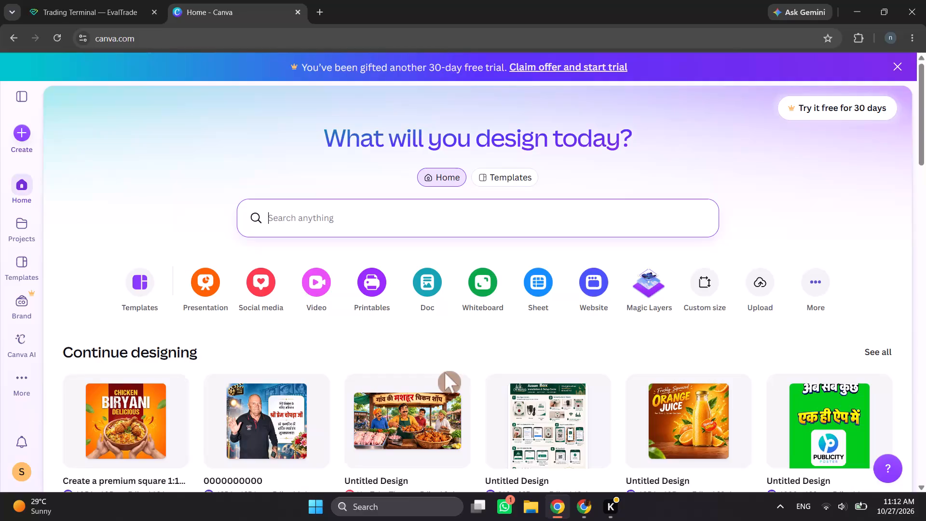
# Open the Chicken Biryani square 1:1 food poster design from the recent designs.
pyautogui.scroll(-2, 445, 372)
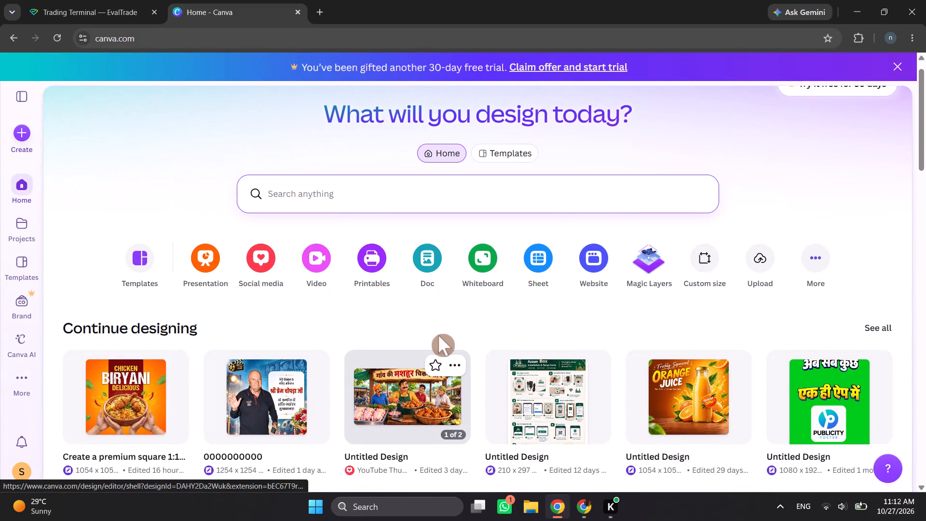
pyautogui.scroll(-2, 438, 334)
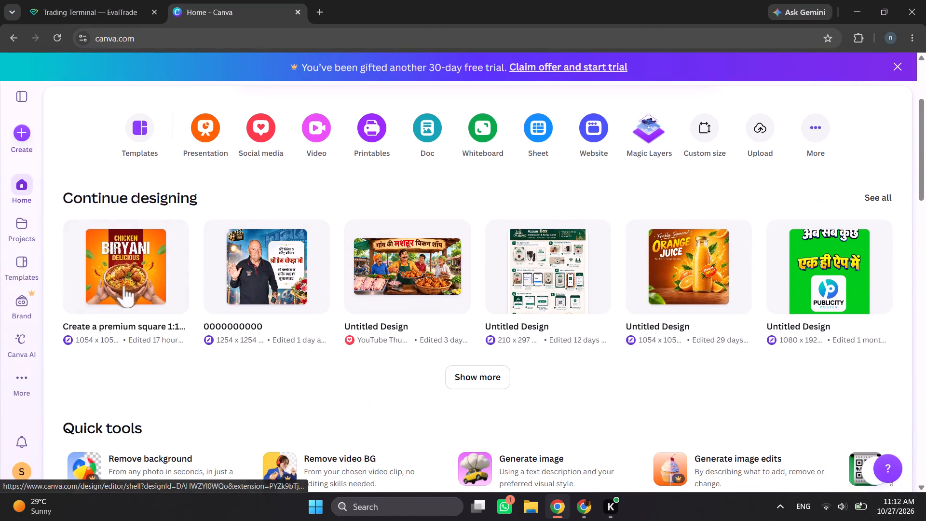
pyautogui.click(116, 282)
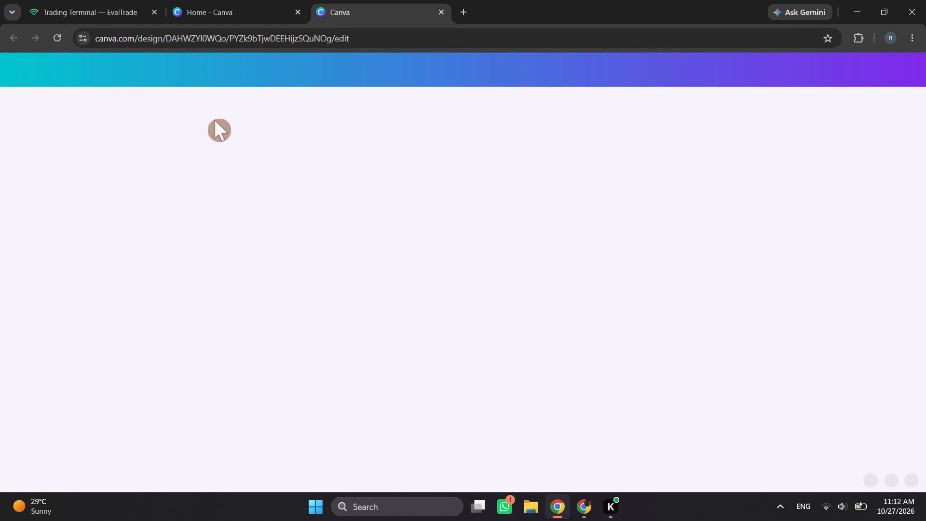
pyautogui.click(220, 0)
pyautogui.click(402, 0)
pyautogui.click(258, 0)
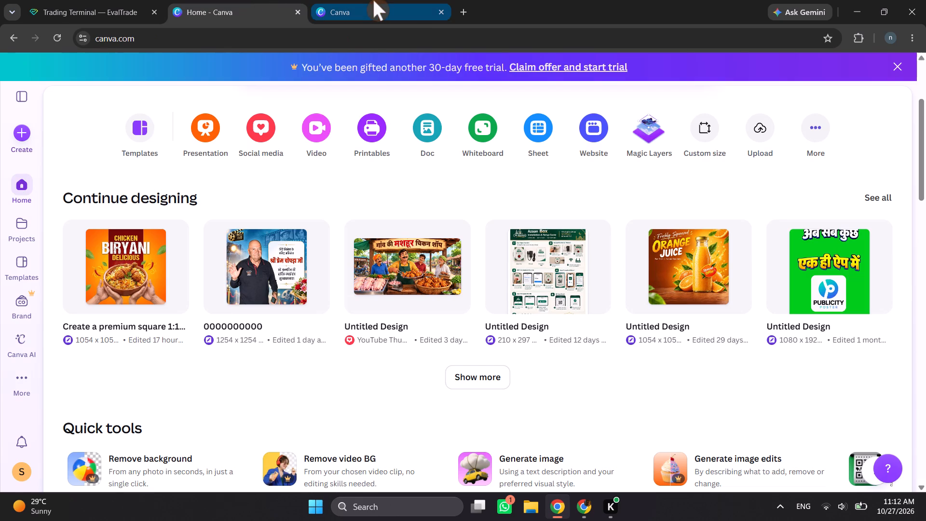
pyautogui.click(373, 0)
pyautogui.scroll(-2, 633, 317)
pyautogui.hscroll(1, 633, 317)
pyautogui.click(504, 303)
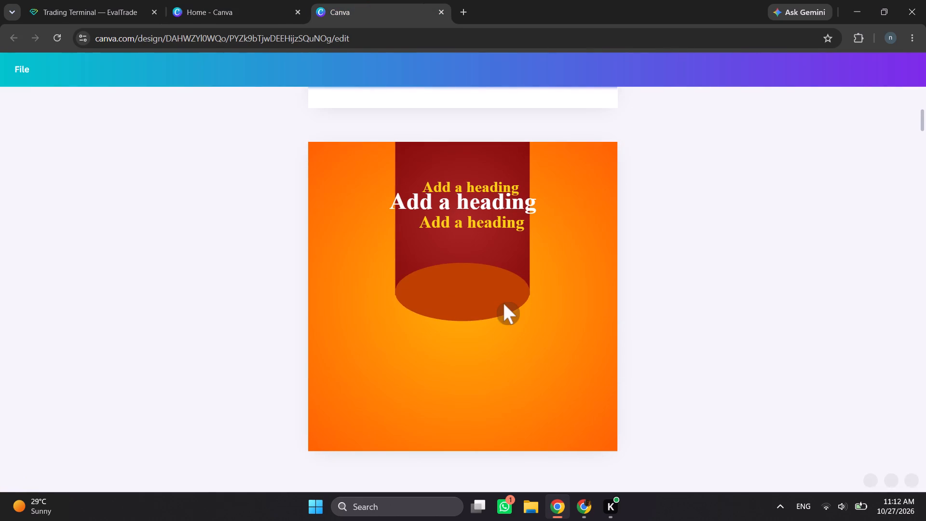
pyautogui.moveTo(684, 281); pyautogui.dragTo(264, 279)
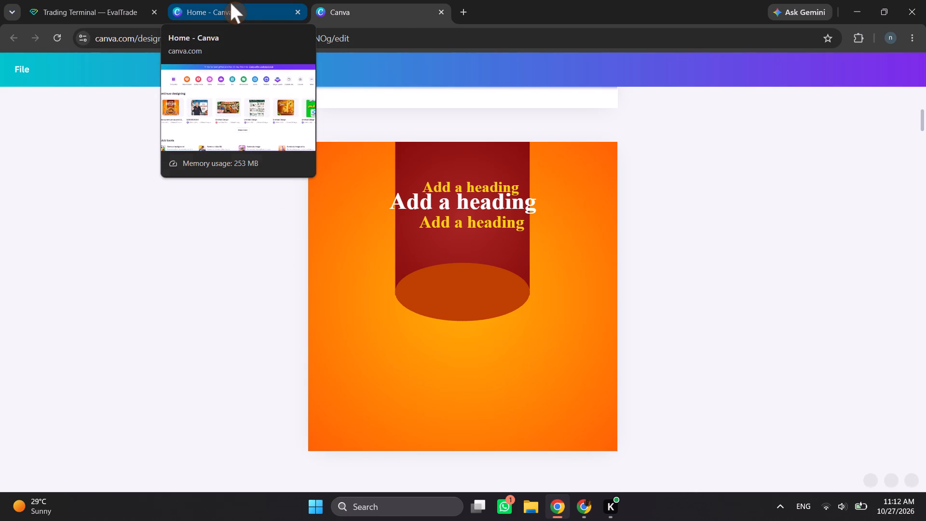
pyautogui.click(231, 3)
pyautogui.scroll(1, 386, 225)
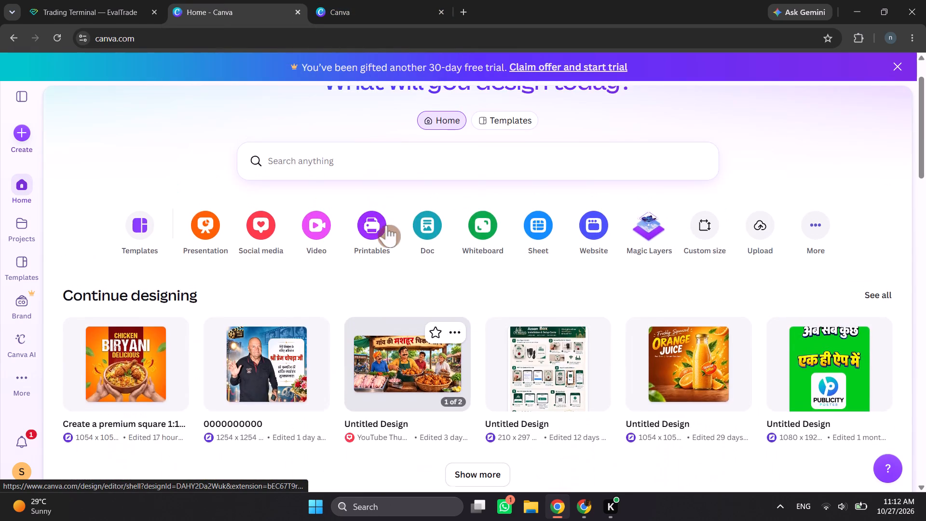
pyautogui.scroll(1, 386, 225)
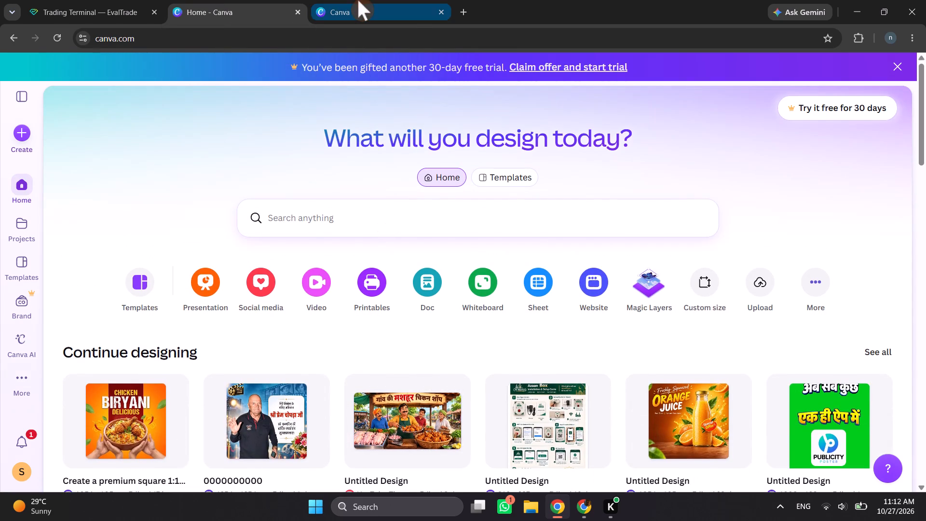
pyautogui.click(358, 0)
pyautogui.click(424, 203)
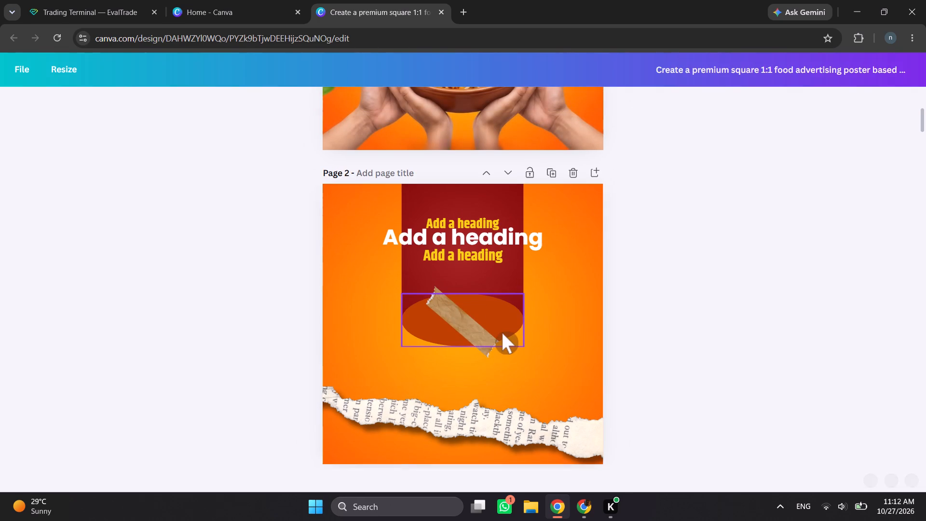
# Replace the large white placeholder heading on page 2 with the text BIRYANI.
pyautogui.scroll(1, 531, 150)
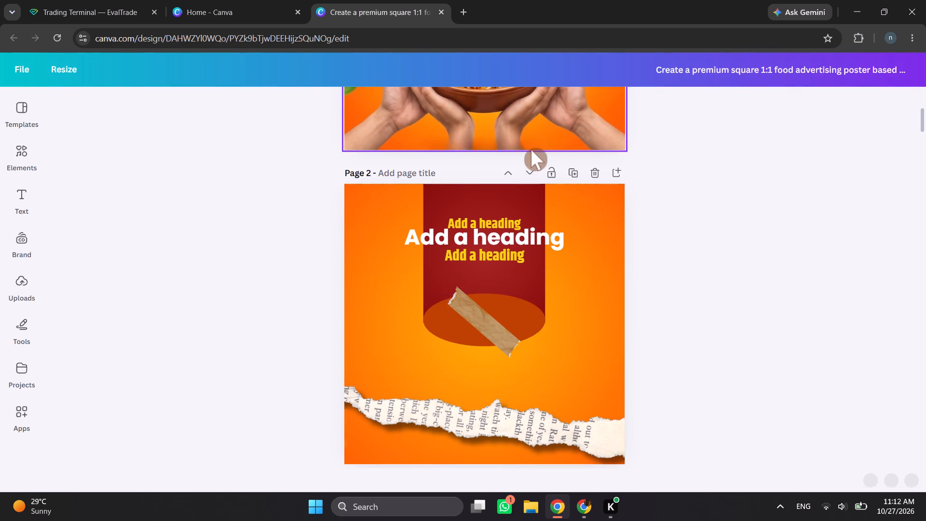
pyautogui.scroll(1, 531, 150)
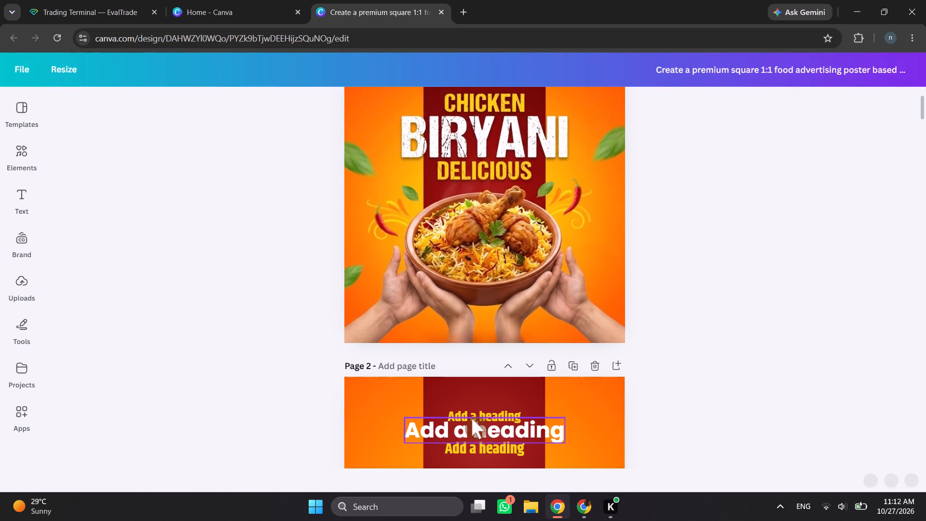
pyautogui.doubleClick(472, 418)
pyautogui.click(658, 356)
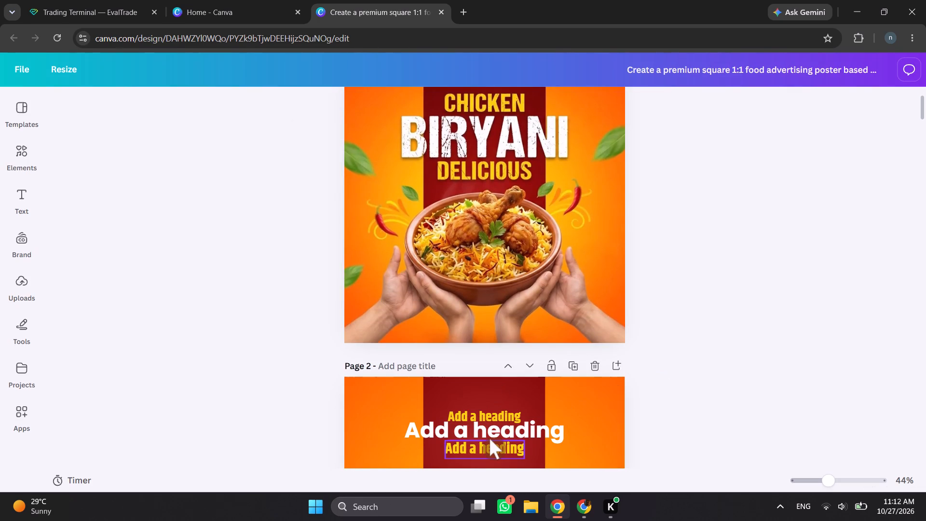
pyautogui.click(490, 439)
pyautogui.doubleClick(519, 424)
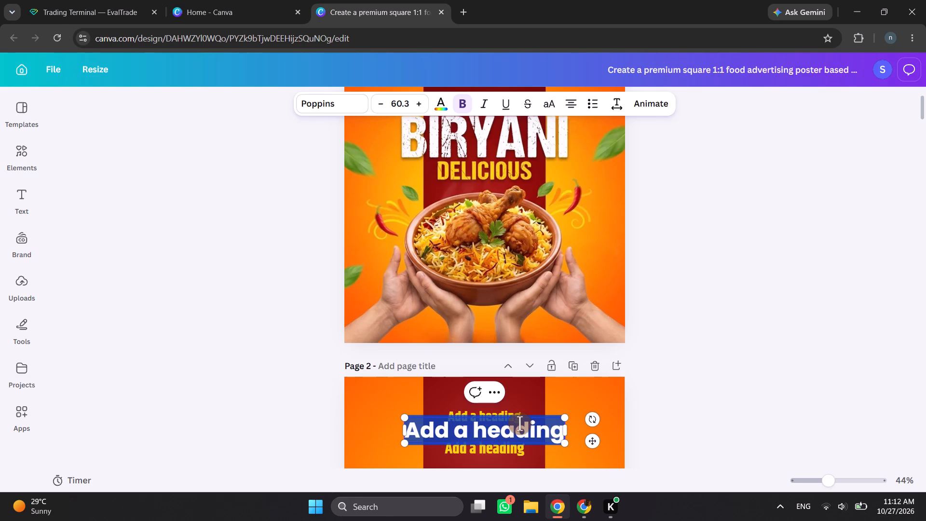
pyautogui.write('BI')
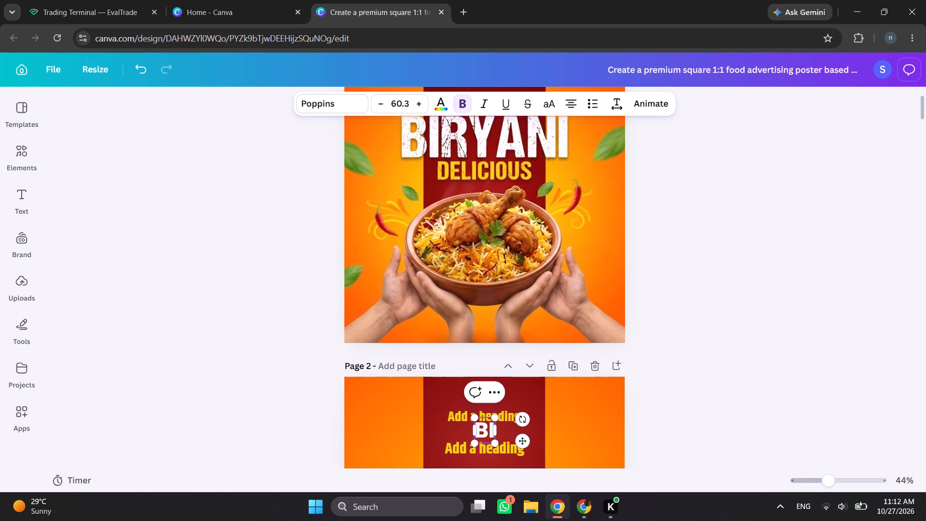
pyautogui.press('r')
pyautogui.press('y')
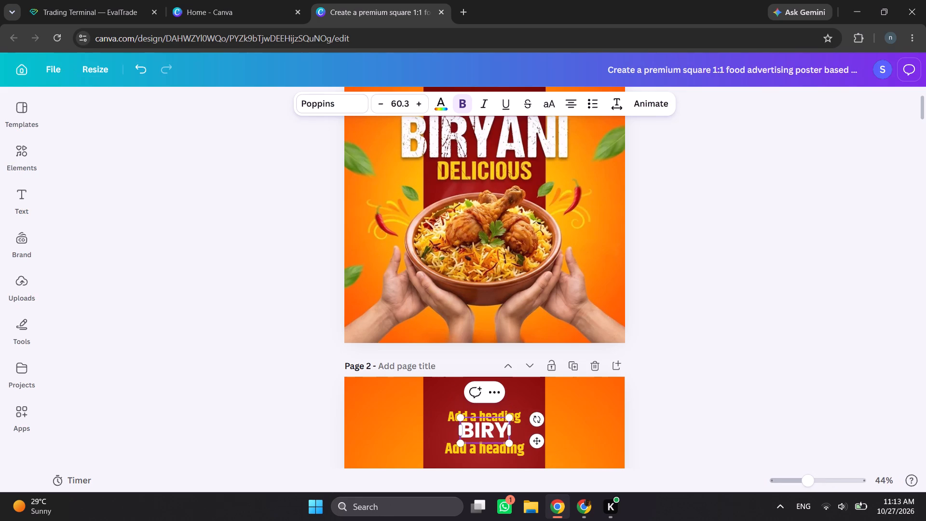
pyautogui.write('ANI')
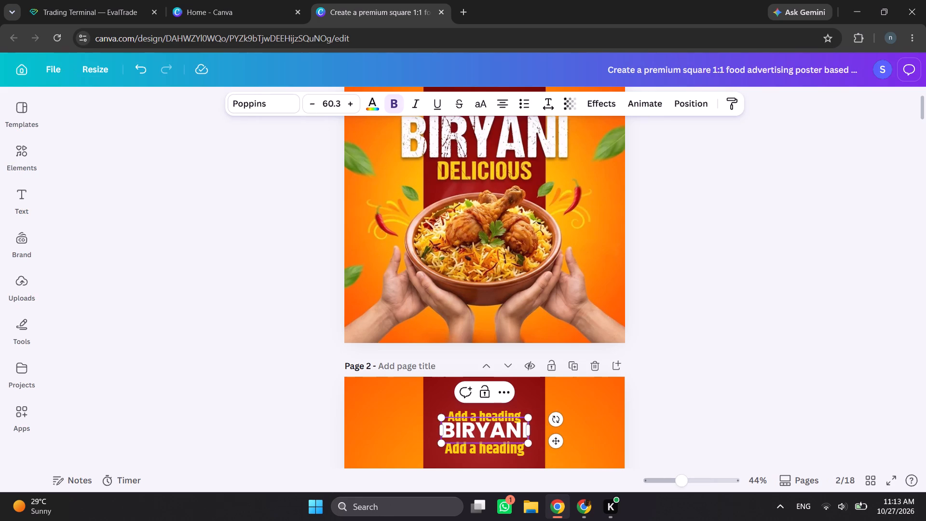
pyautogui.click(573, 393)
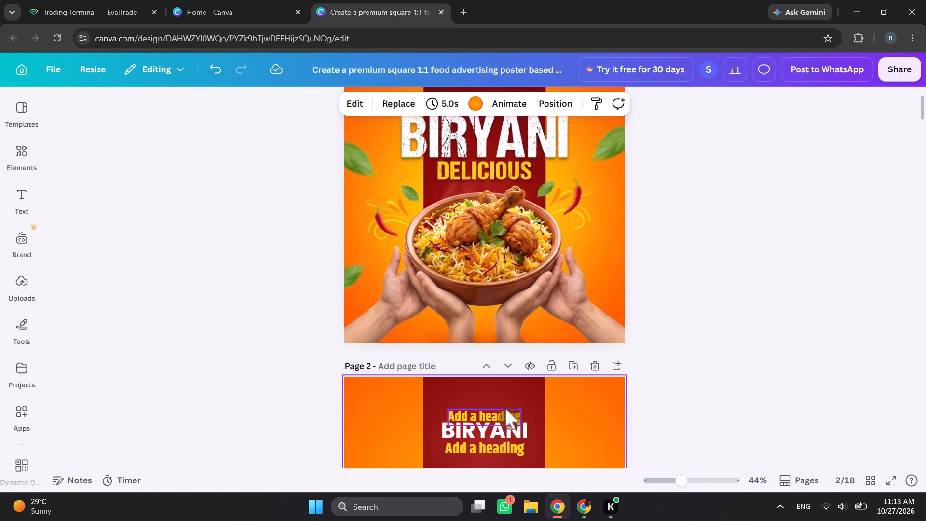
# Replace the yellow placeholder heading above BIRYANI on page 2 with the text CHICKEN.
pyautogui.click(505, 411)
pyautogui.doubleClick(505, 411)
pyautogui.scroll(1, 530, 262)
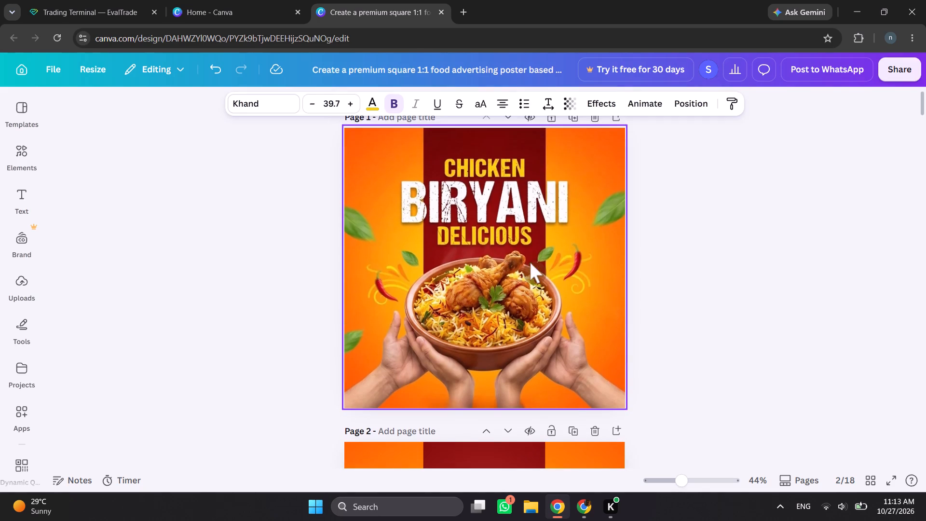
pyautogui.scroll(1, 530, 262)
pyautogui.write('CHI')
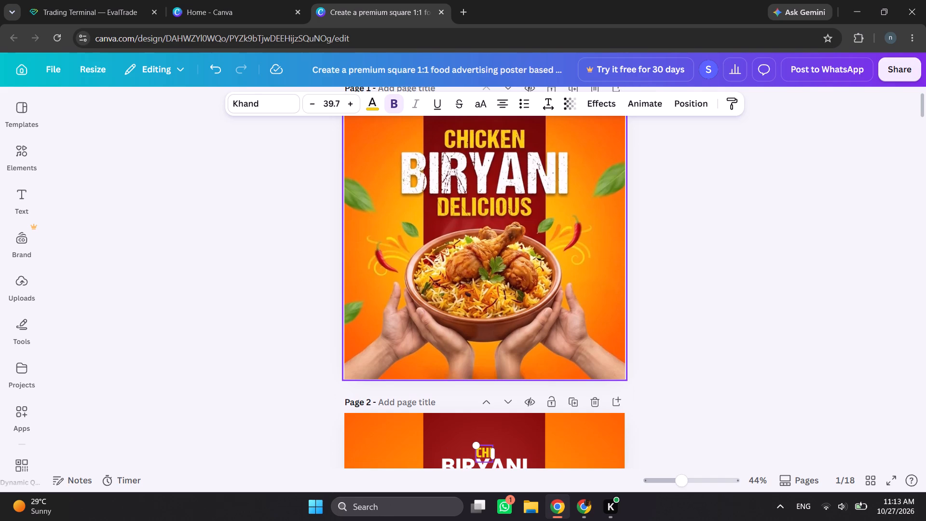
pyautogui.write('CKE')
pyautogui.press('n')
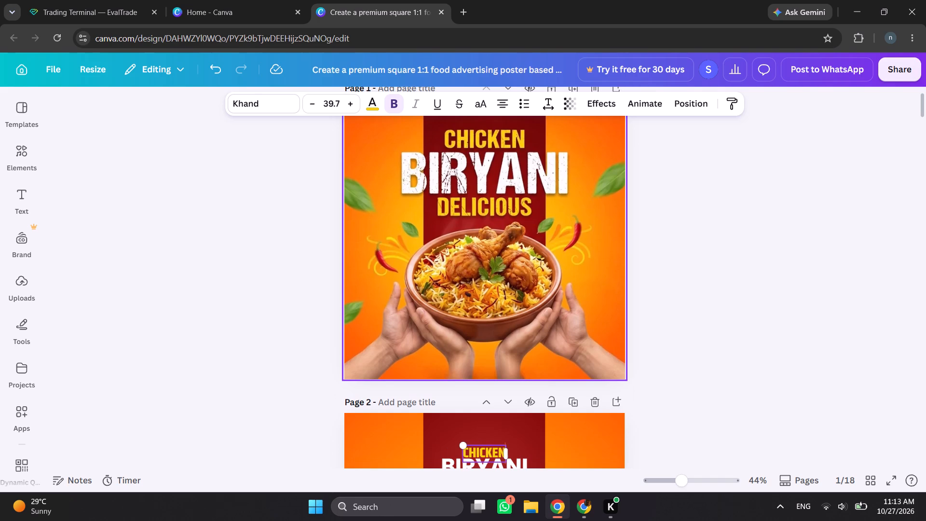
# Replace the yellow placeholder heading below BIRYANI on page 2 with the text DELICIOUS.
pyautogui.scroll(-2, 626, 287)
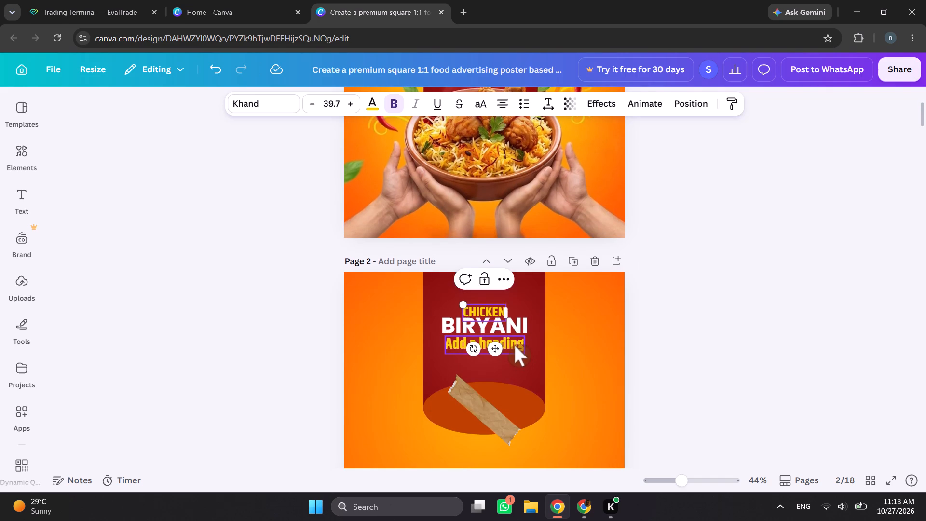
pyautogui.doubleClick(515, 345)
pyautogui.scroll(1, 514, 297)
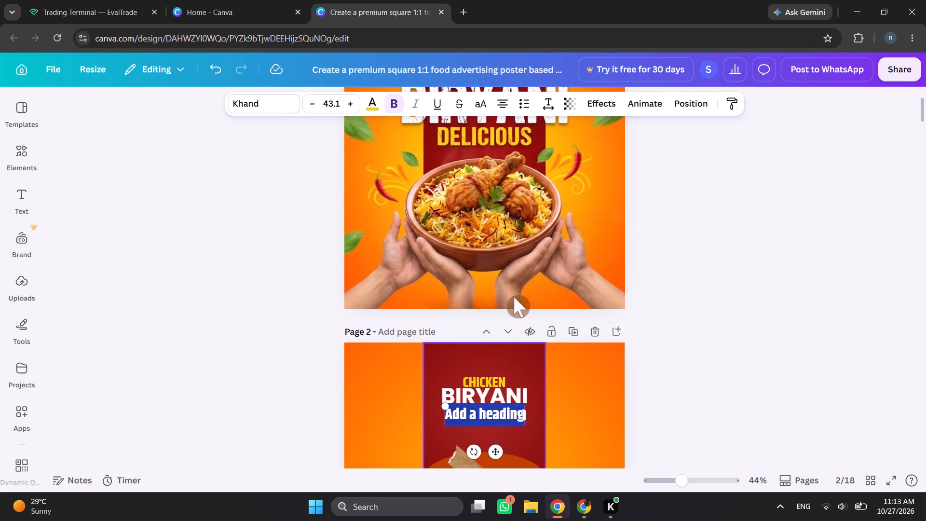
pyautogui.scroll(1, 514, 297)
pyautogui.write('DE')
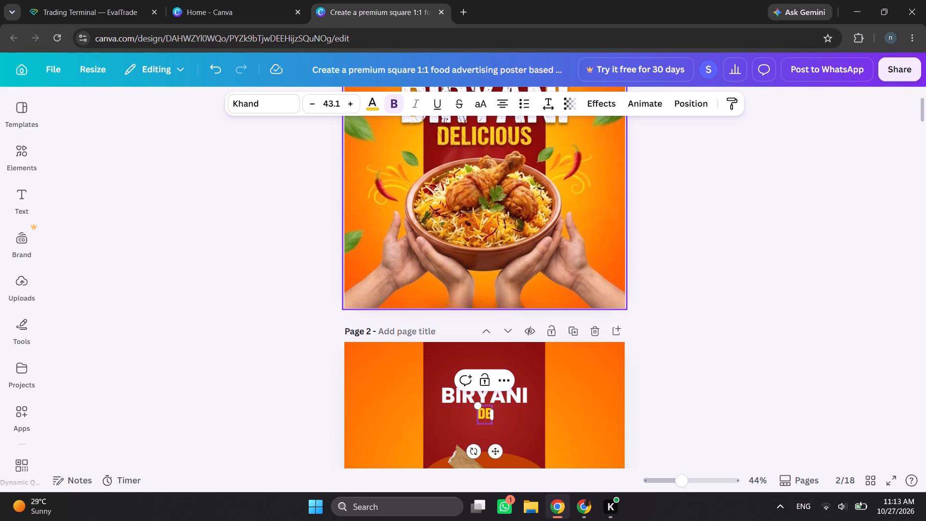
pyautogui.write('LI')
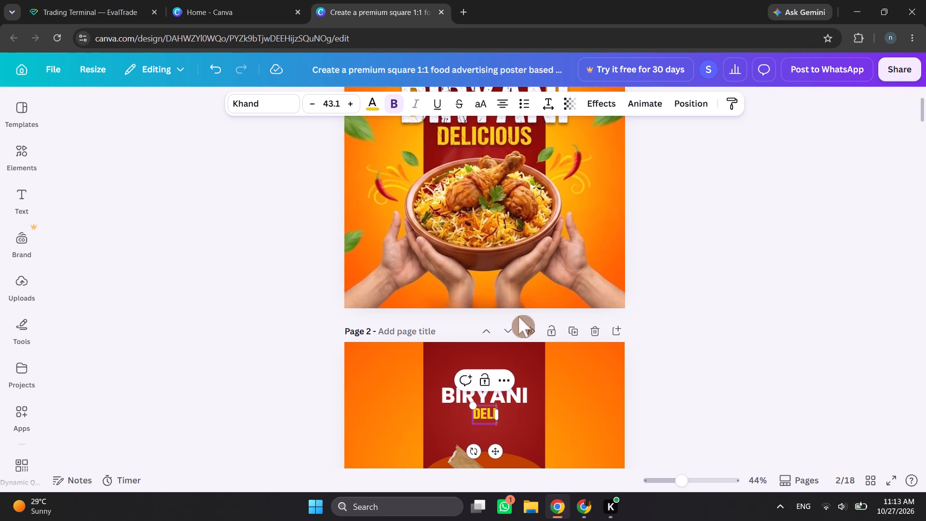
pyautogui.write('CI')
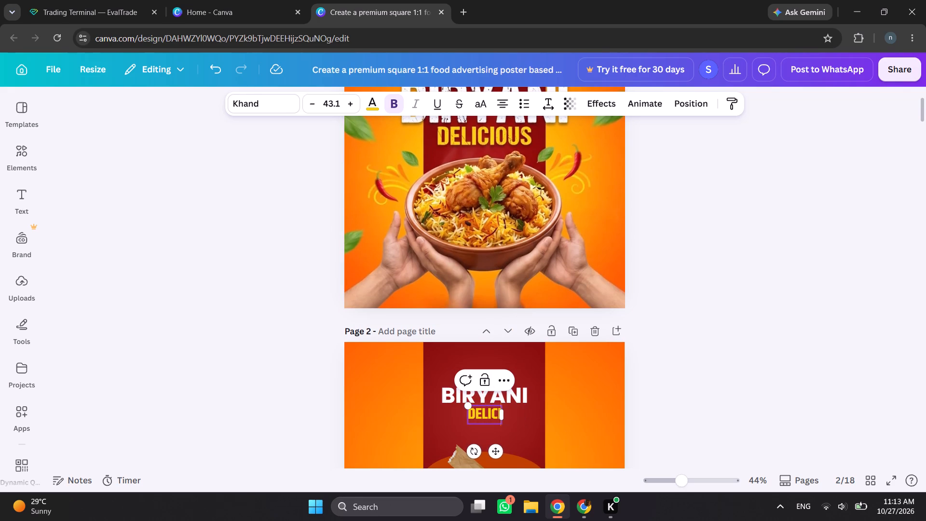
pyautogui.press('o')
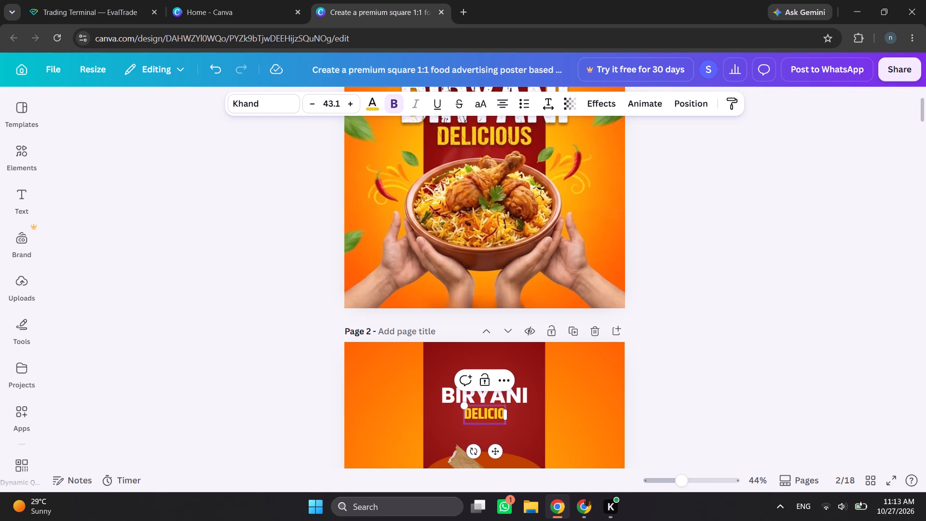
pyautogui.write('US')
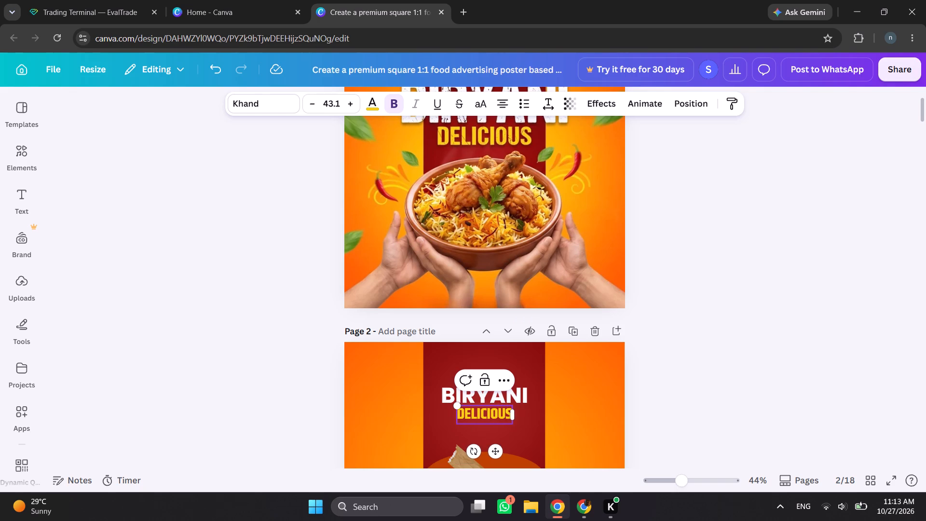
pyautogui.click(713, 334)
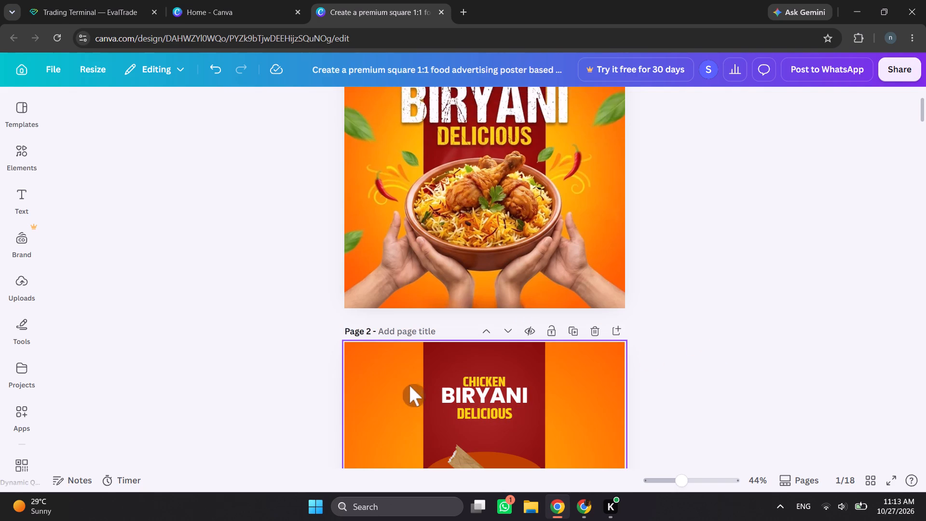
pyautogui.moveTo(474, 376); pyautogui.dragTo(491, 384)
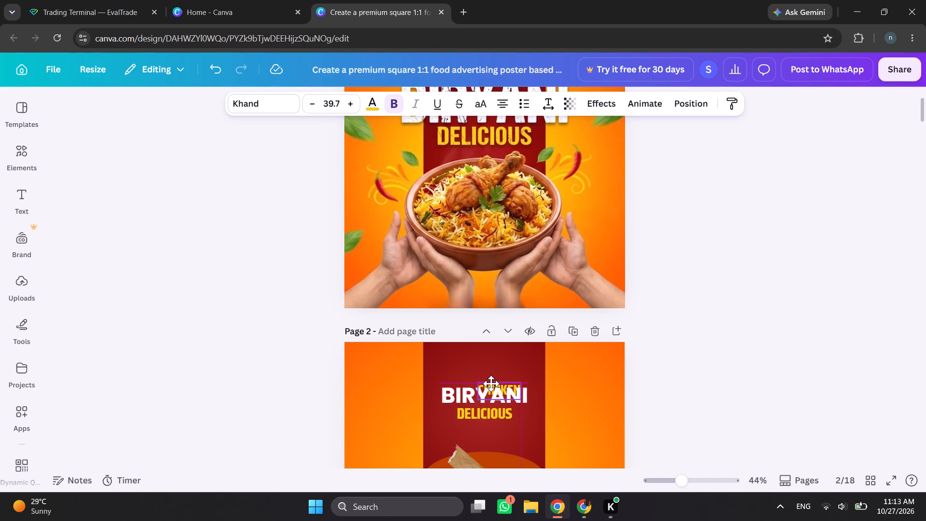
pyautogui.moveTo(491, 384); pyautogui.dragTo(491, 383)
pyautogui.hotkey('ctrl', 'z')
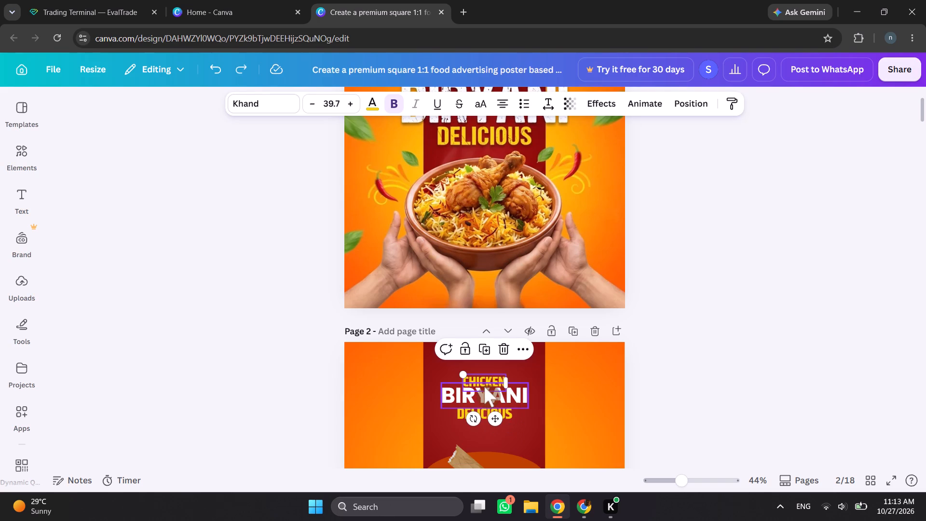
# Enlarge the CHICKEN, BIRYANI and DELICIOUS headings together, centred on the dark red band so BIRYANI extends slightly past both its edges.
pyautogui.keyDown('shift'); pyautogui.click(484, 386); pyautogui.keyUp('shift')
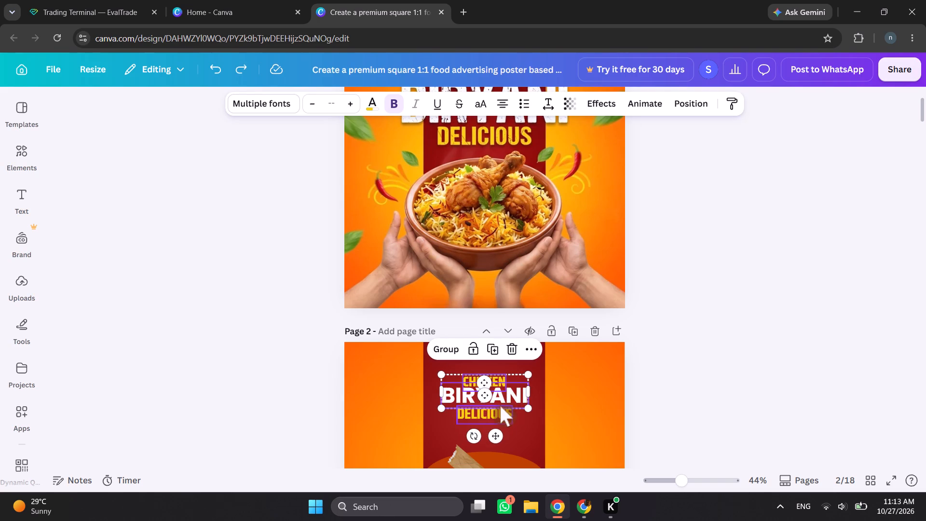
pyautogui.keyDown('shift'); pyautogui.click(500, 412); pyautogui.keyUp('shift')
pyautogui.moveTo(529, 373); pyautogui.dragTo(578, 356)
pyautogui.moveTo(547, 382); pyautogui.dragTo(526, 392)
pyautogui.moveTo(550, 435); pyautogui.dragTo(552, 435)
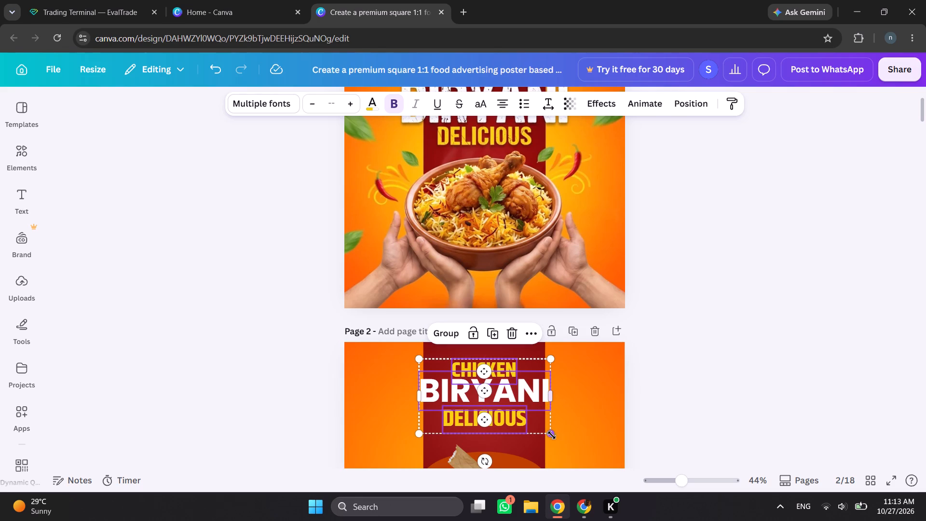
pyautogui.moveTo(552, 435); pyautogui.dragTo(559, 439)
pyautogui.click(525, 387)
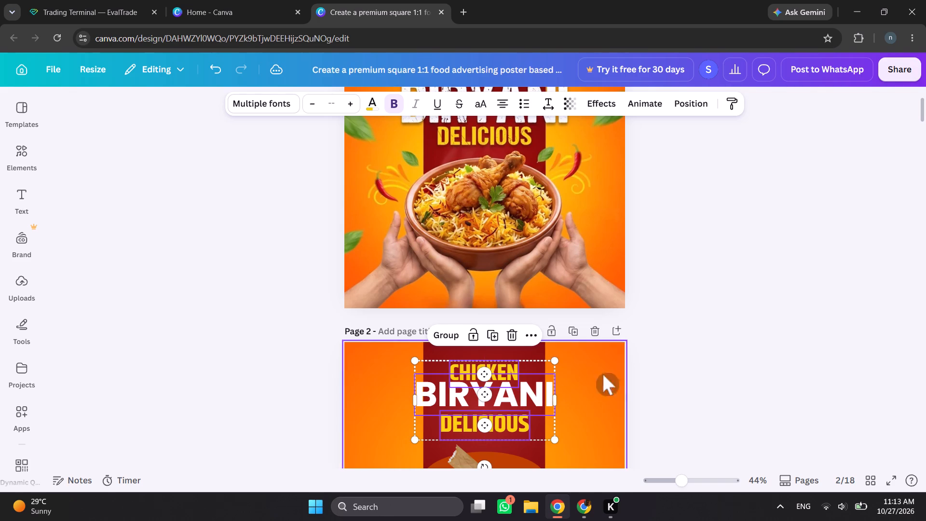
pyautogui.click(661, 367)
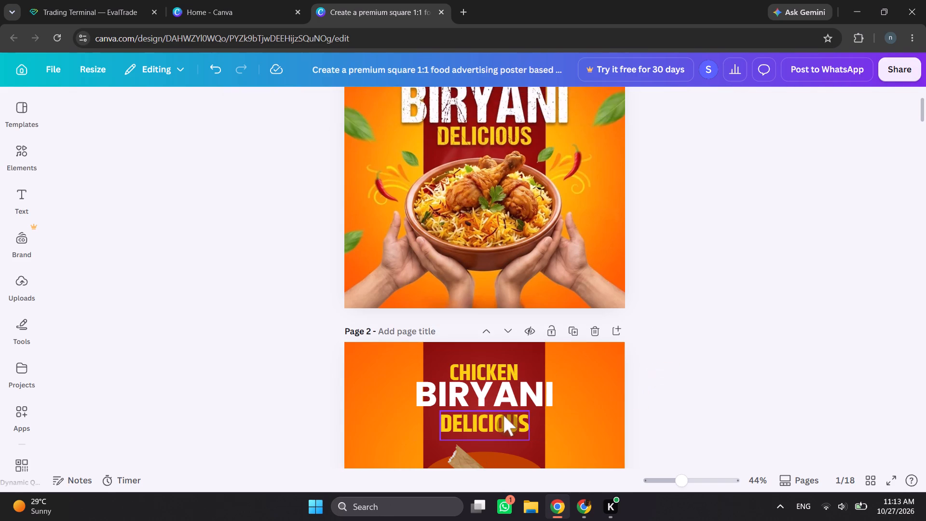
# Shrink the DELICIOUS heading on page 2 to font size 55.2 and centre it close beneath BIRYANI.
pyautogui.click(504, 415)
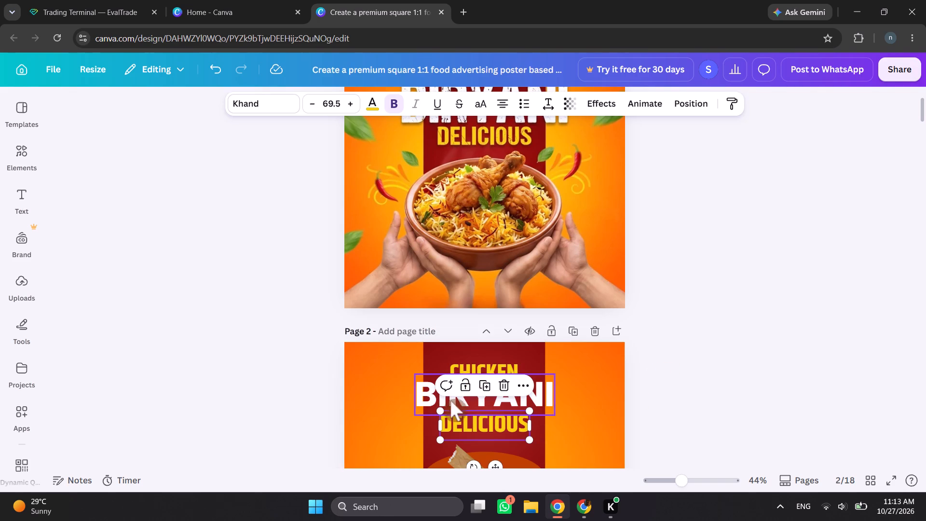
pyautogui.moveTo(440, 411); pyautogui.dragTo(458, 417)
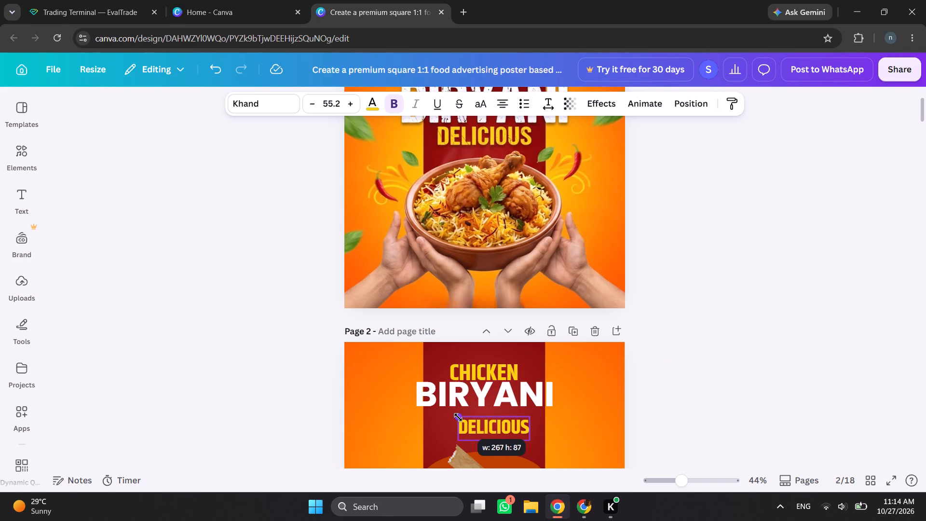
pyautogui.moveTo(458, 417); pyautogui.dragTo(459, 418)
pyautogui.moveTo(487, 423); pyautogui.dragTo(482, 416)
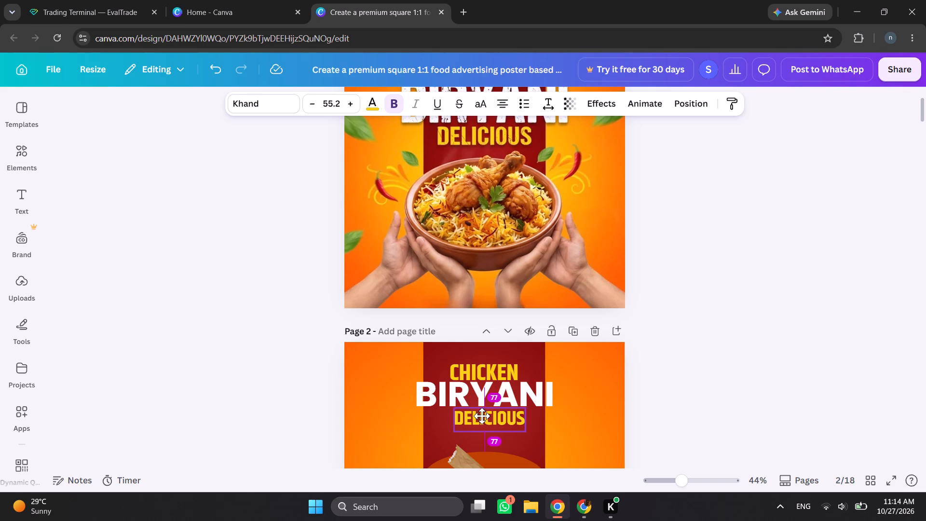
pyautogui.moveTo(482, 416); pyautogui.dragTo(477, 414)
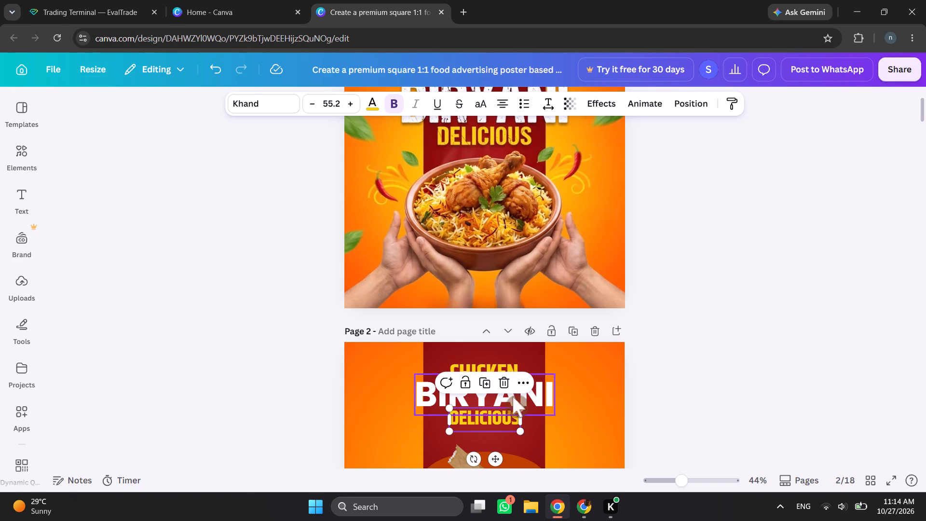
# Shrink the CHICKEN heading on page 2 to font size 53.4, centre it above BIRYANI and nudge it slightly upward.
pyautogui.click(502, 360)
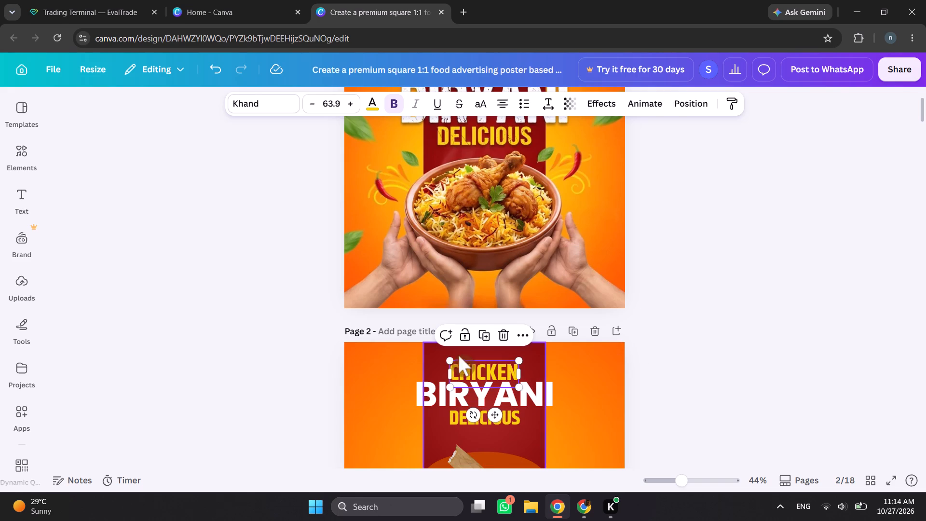
pyautogui.moveTo(448, 360); pyautogui.dragTo(459, 363)
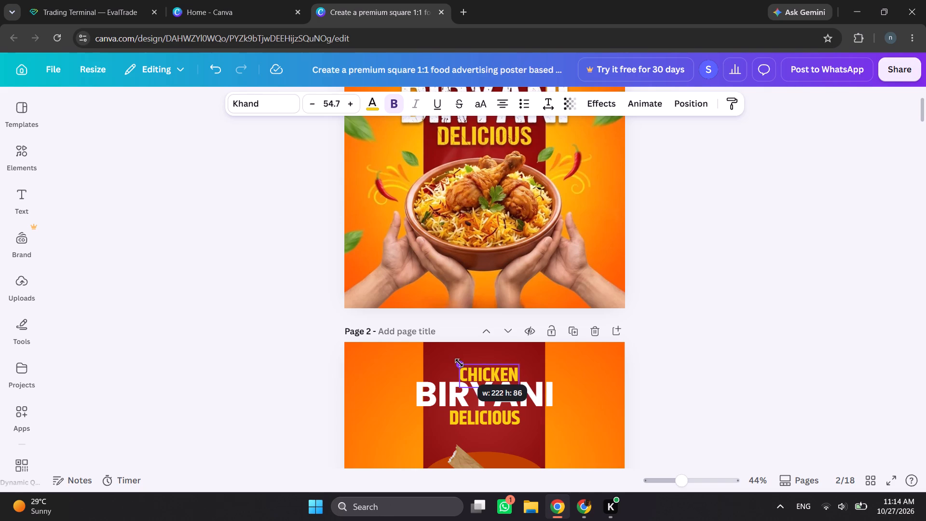
pyautogui.moveTo(459, 363); pyautogui.dragTo(460, 364)
pyautogui.click(484, 367)
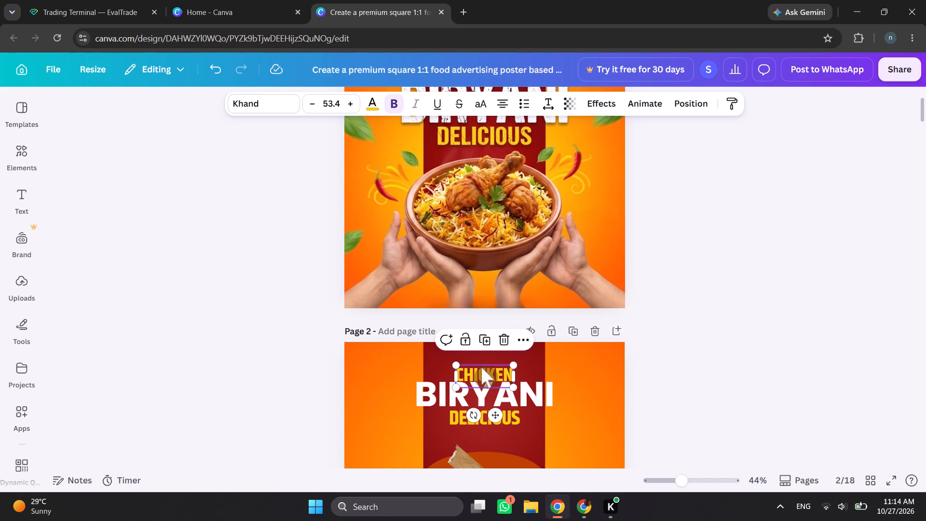
pyautogui.press('Up')
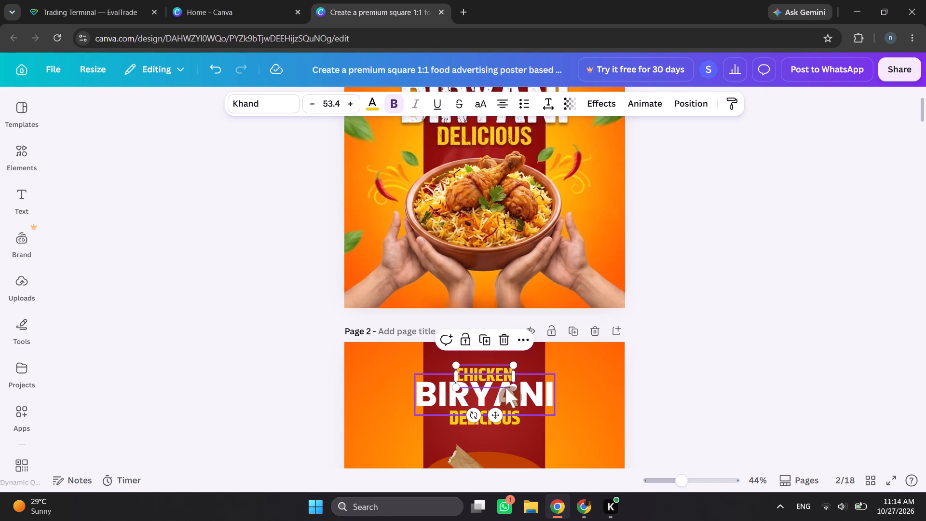
pyautogui.press('Up')
pyautogui.press('Up')
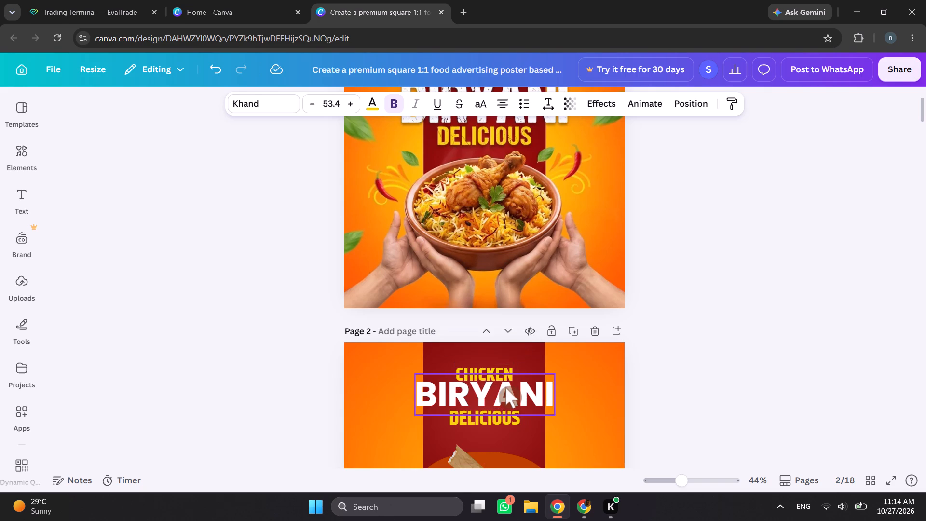
# Nudge the DELICIOUS heading on page 2 slightly upward, closer to BIRYANI.
pyautogui.click(510, 406)
pyautogui.press('Up')
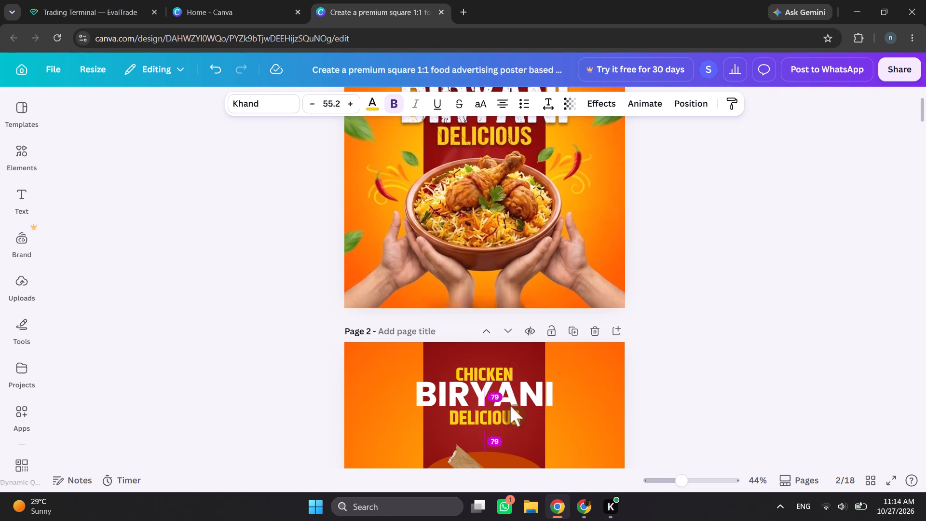
pyautogui.press('Up')
pyautogui.press('Up')
pyautogui.press('Up')
pyautogui.press('Up')
pyautogui.click(709, 375)
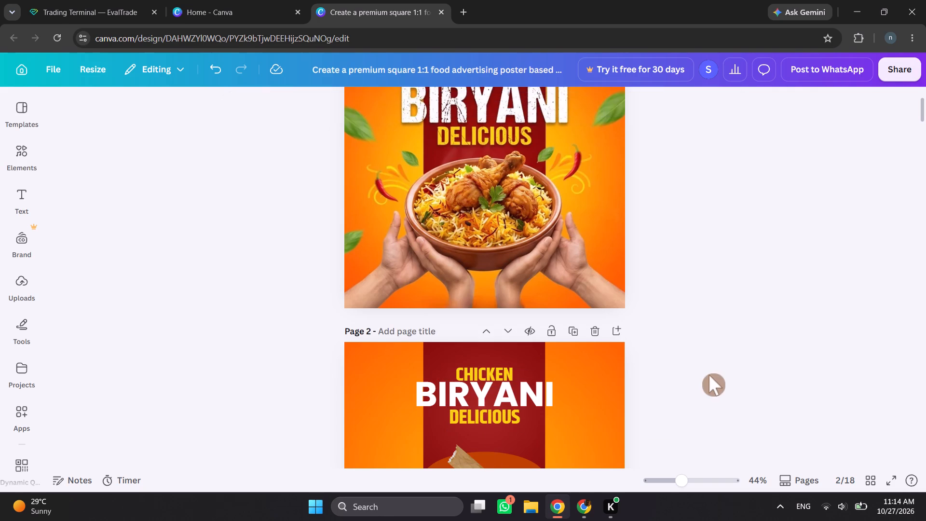
# Nudge the CHICKEN heading on page 2 slightly further upward, away from BIRYANI.
pyautogui.click(483, 369)
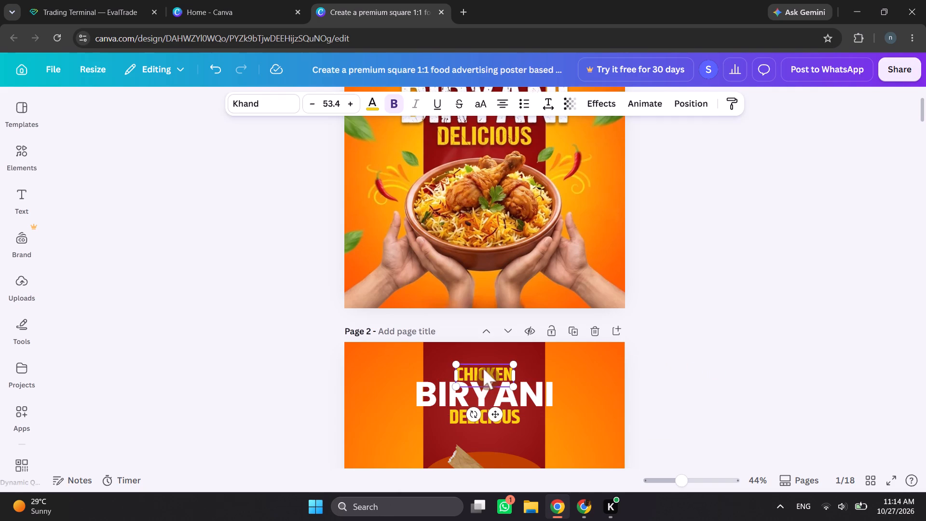
pyautogui.press('Up')
pyautogui.press('Up')
pyautogui.press('Up')
pyautogui.press('Up')
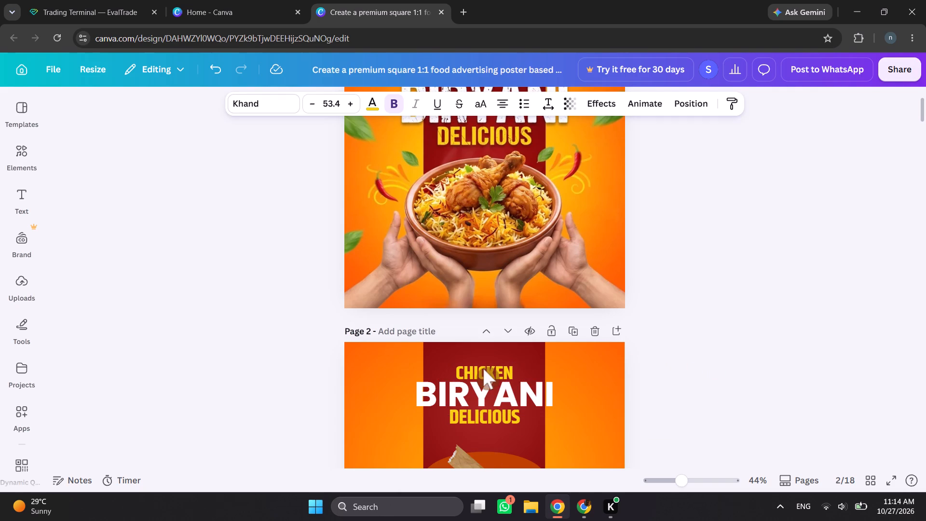
pyautogui.click(648, 433)
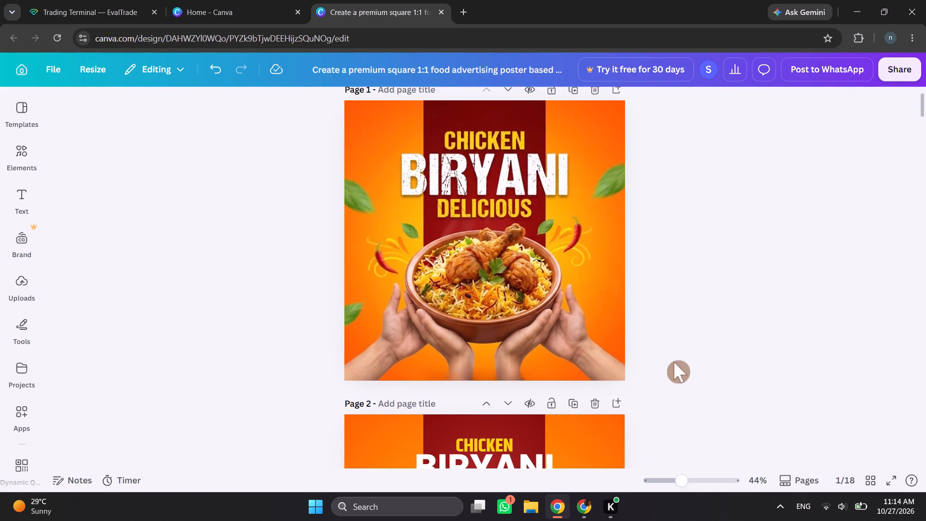
# Add a Drop shadow effect to page 2's BIRYANI heading with transparency 44, blur 71, offset 39 and direction -38.
pyautogui.scroll(-1, 674, 362)
pyautogui.click(536, 376)
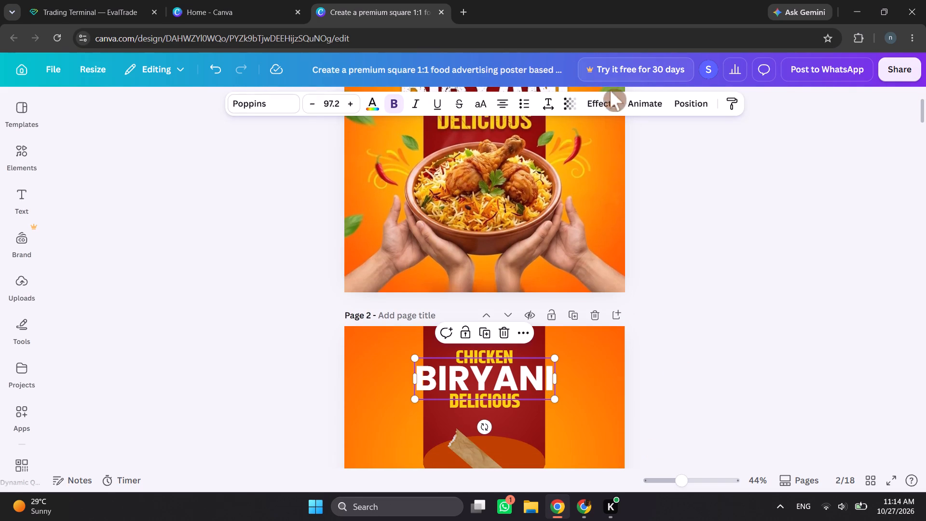
pyautogui.click(601, 104)
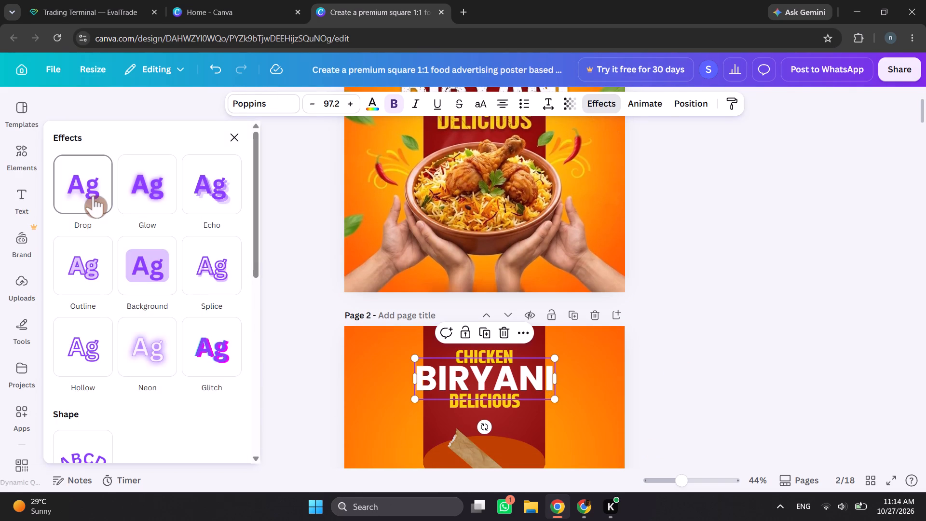
pyautogui.click(93, 195)
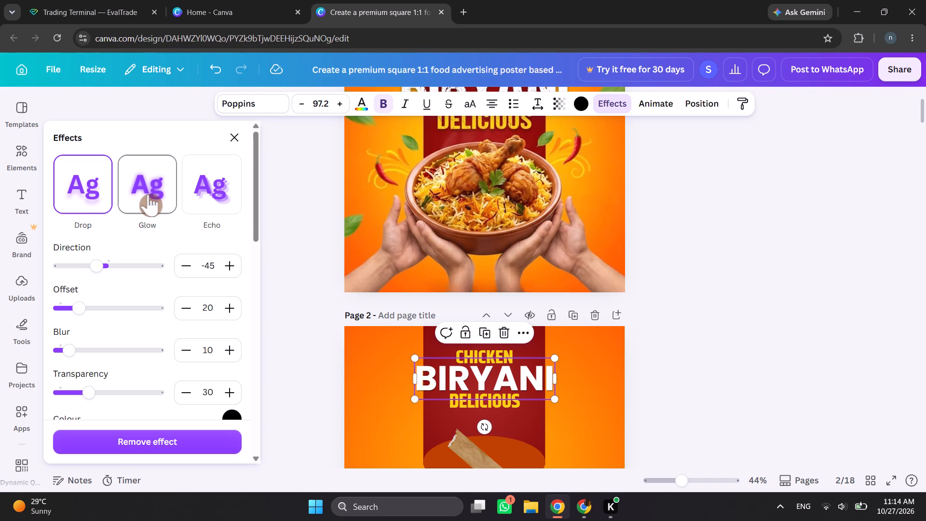
pyautogui.click(148, 194)
pyautogui.click(75, 194)
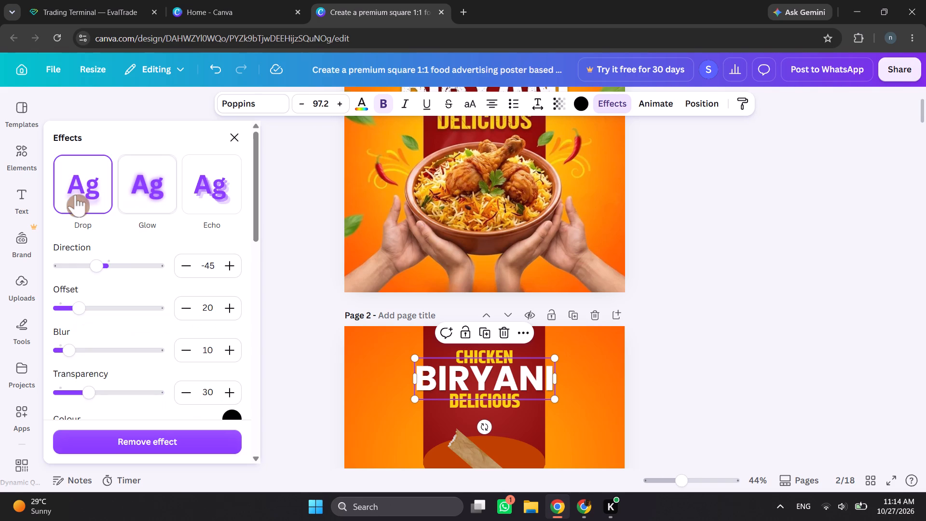
pyautogui.moveTo(89, 393); pyautogui.dragTo(103, 388)
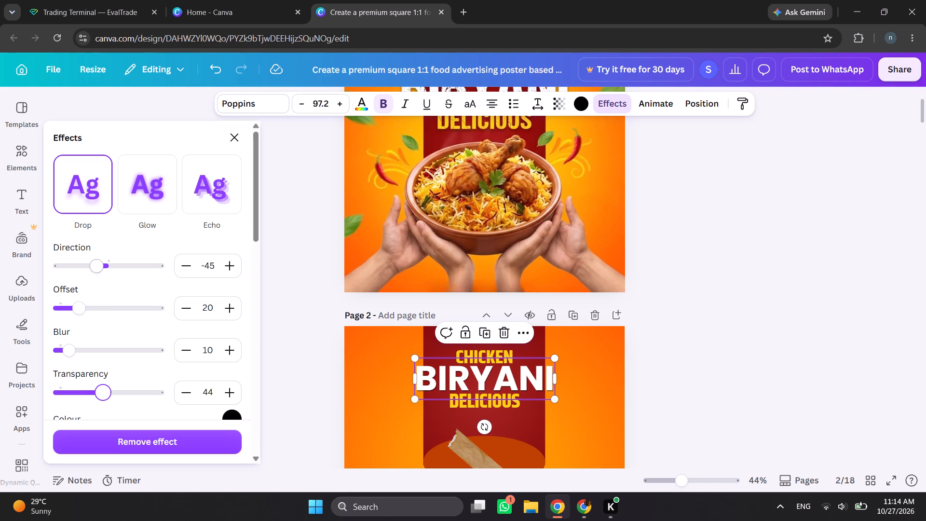
pyautogui.moveTo(69, 353); pyautogui.dragTo(132, 351)
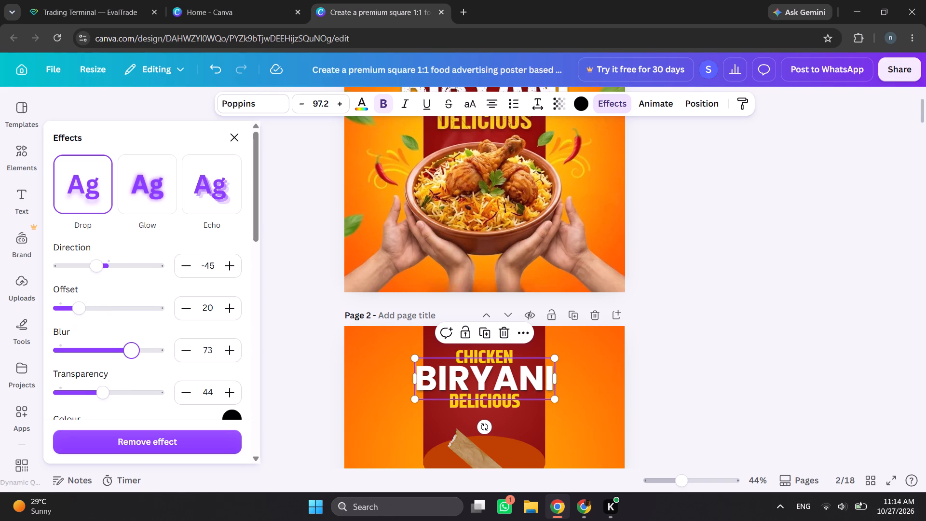
pyautogui.moveTo(132, 351); pyautogui.dragTo(130, 351)
pyautogui.moveTo(82, 309); pyautogui.dragTo(98, 302)
pyautogui.click(98, 269)
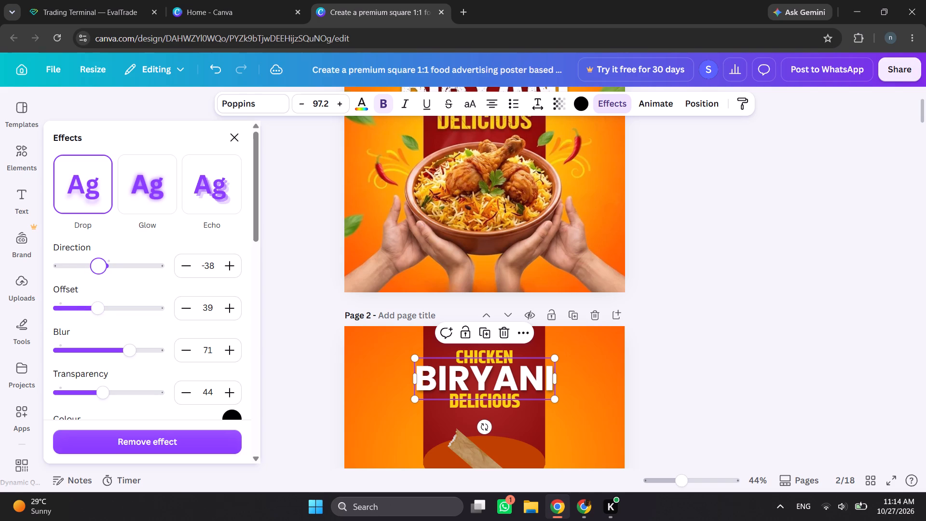
pyautogui.click(692, 337)
pyautogui.click(702, 331)
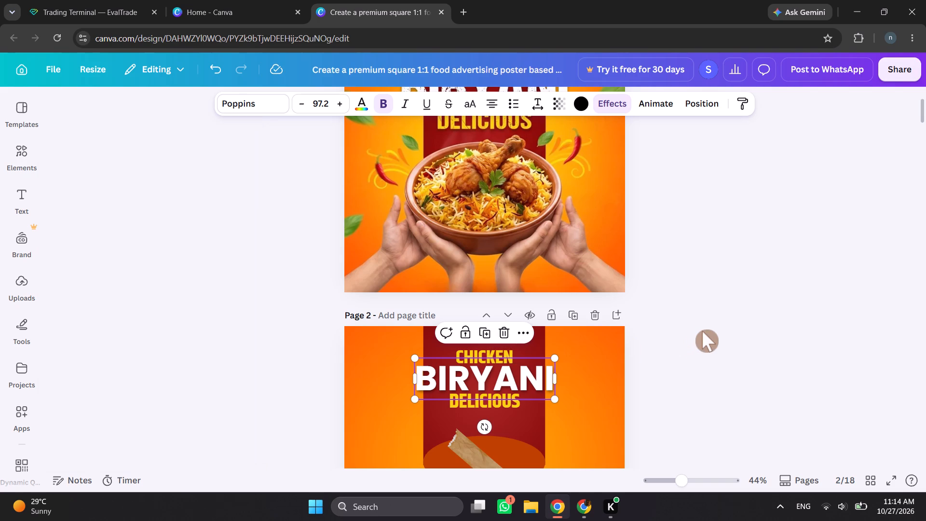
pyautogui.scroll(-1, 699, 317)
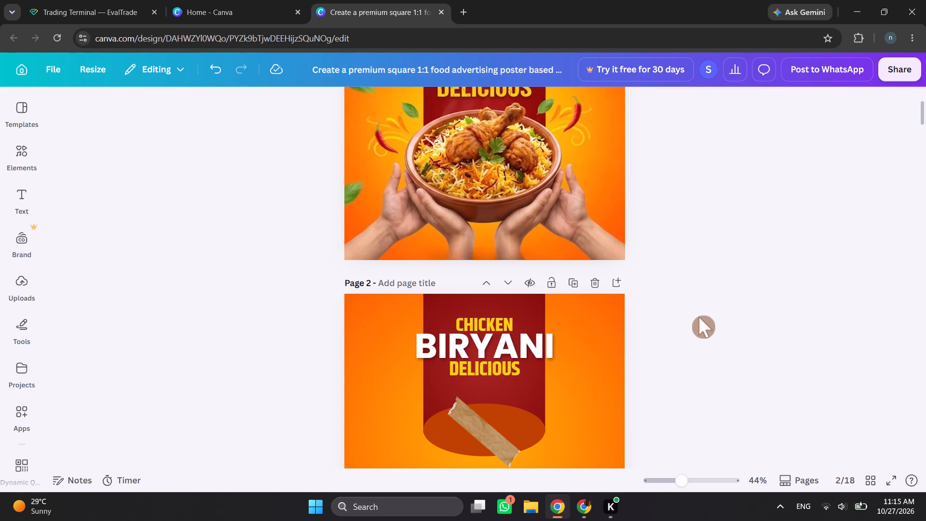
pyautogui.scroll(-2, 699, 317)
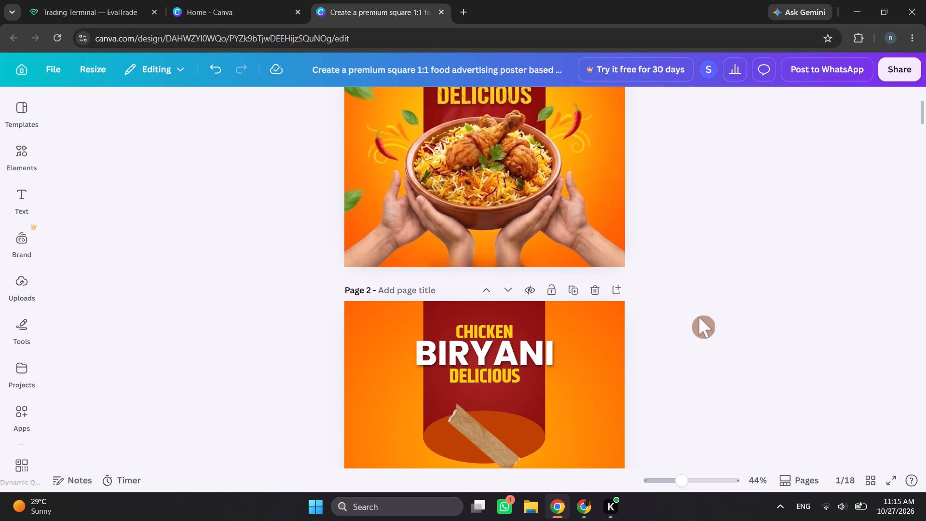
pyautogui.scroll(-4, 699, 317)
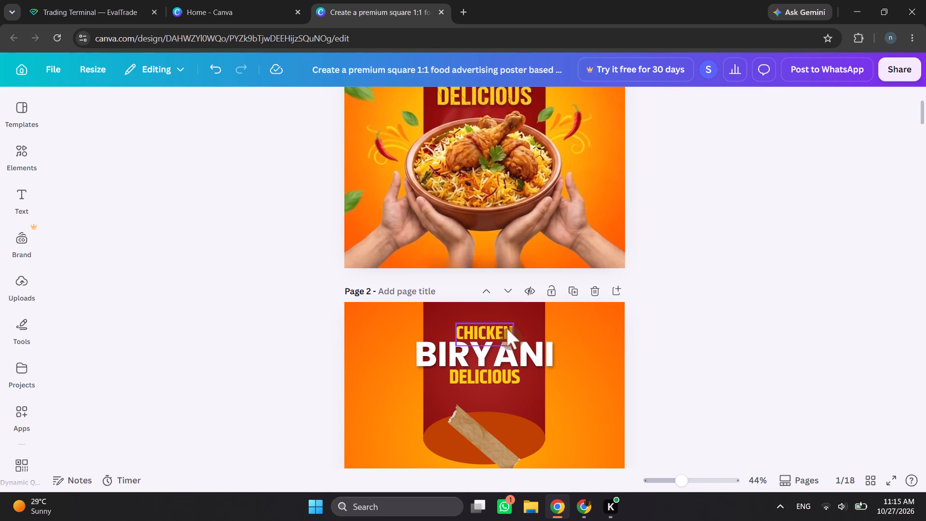
# Add a Drop shadow effect to page 2's CHICKEN heading with transparency 48, blur 40 and a more negative direction angle.
pyautogui.click(505, 327)
pyautogui.scroll(1, 582, 218)
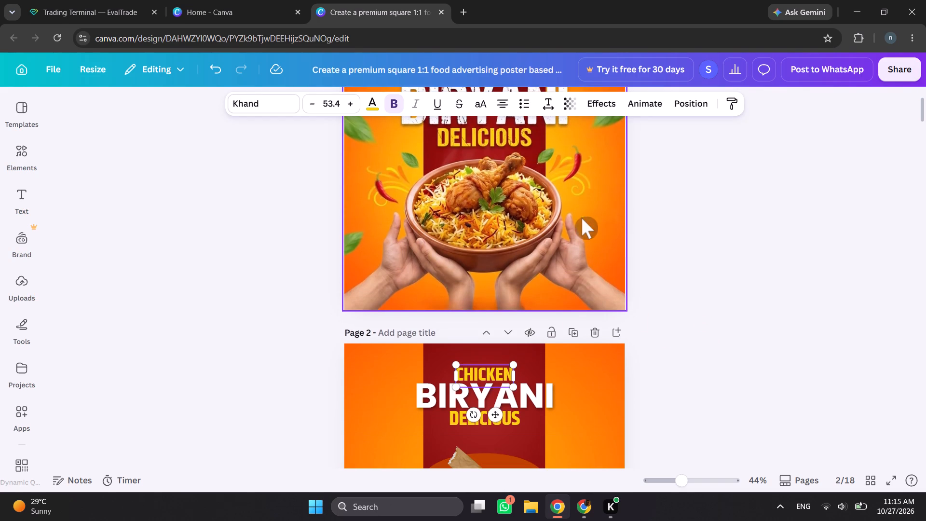
pyautogui.click(602, 108)
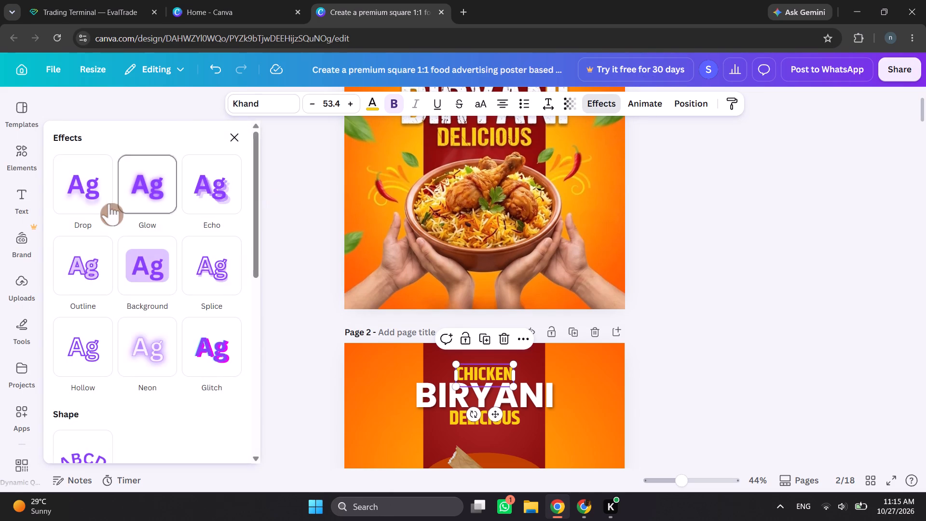
pyautogui.click(99, 195)
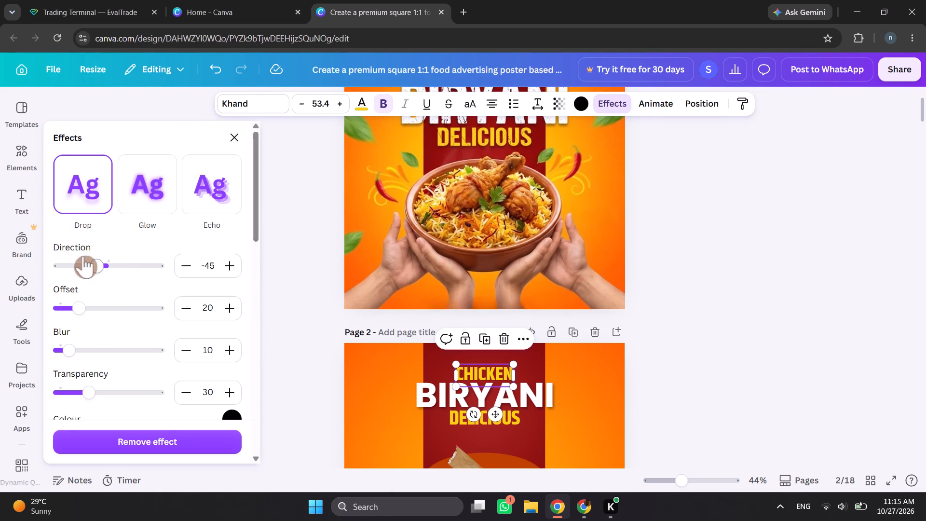
pyautogui.moveTo(92, 388); pyautogui.dragTo(104, 389)
pyautogui.moveTo(104, 389); pyautogui.dragTo(107, 388)
pyautogui.moveTo(75, 347); pyautogui.dragTo(106, 346)
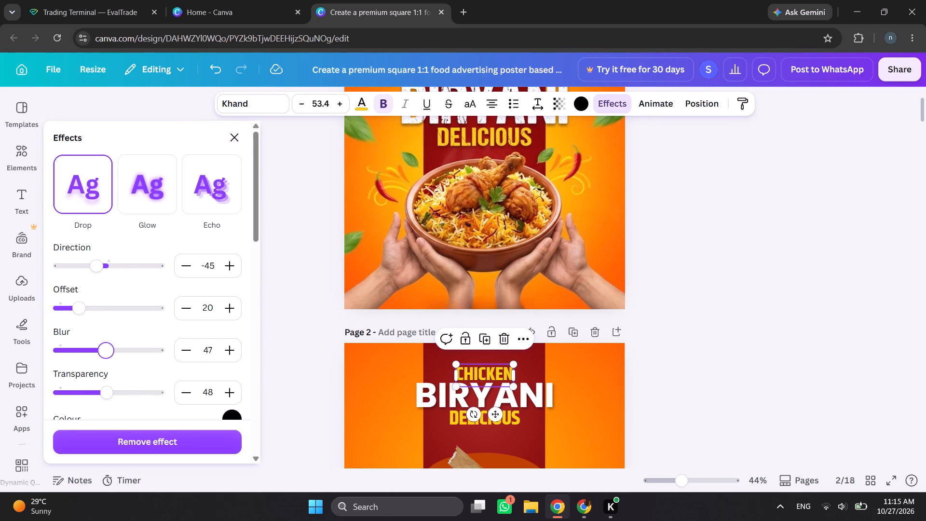
pyautogui.moveTo(106, 346); pyautogui.dragTo(99, 345)
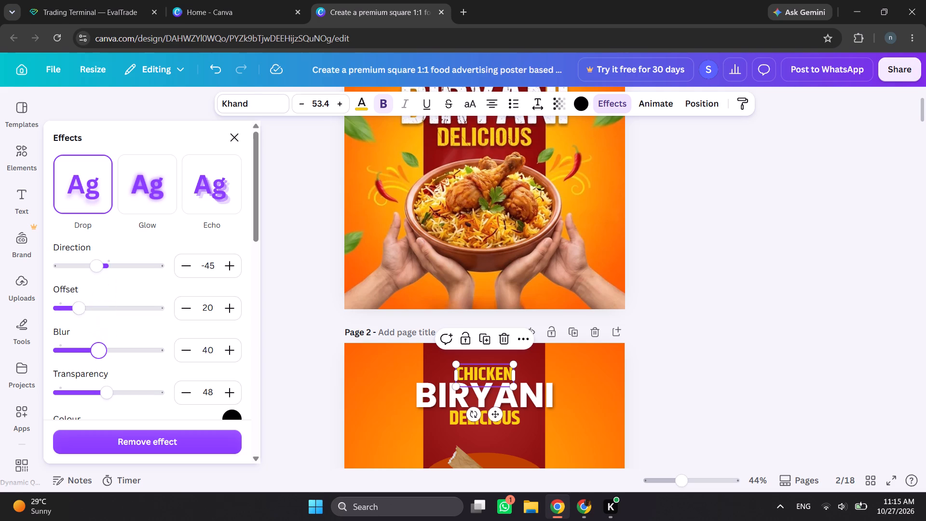
pyautogui.moveTo(99, 266); pyautogui.dragTo(90, 264)
pyautogui.moveTo(90, 264); pyautogui.dragTo(92, 264)
# Add a Drop shadow effect to page 2's DELICIOUS heading with transparency 50, blur 22, offset 20 and direction -67.
pyautogui.click(455, 415)
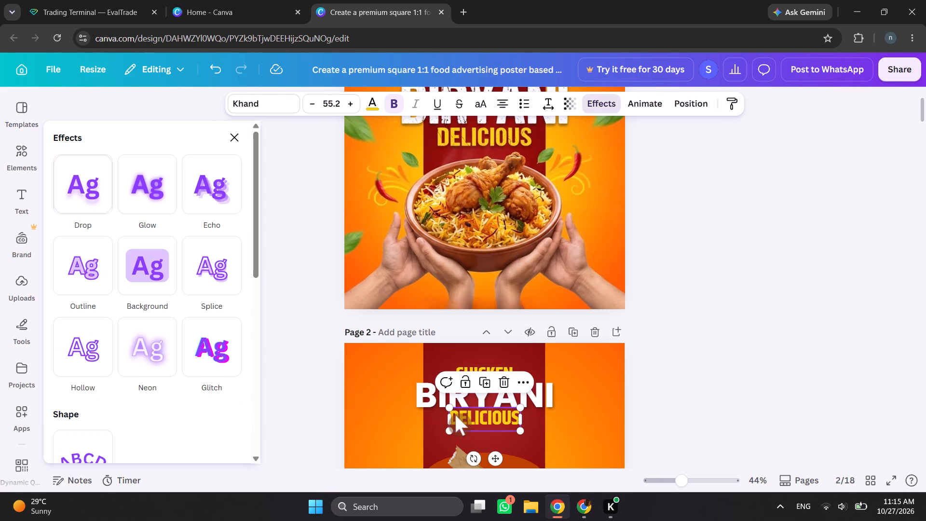
pyautogui.click(81, 189)
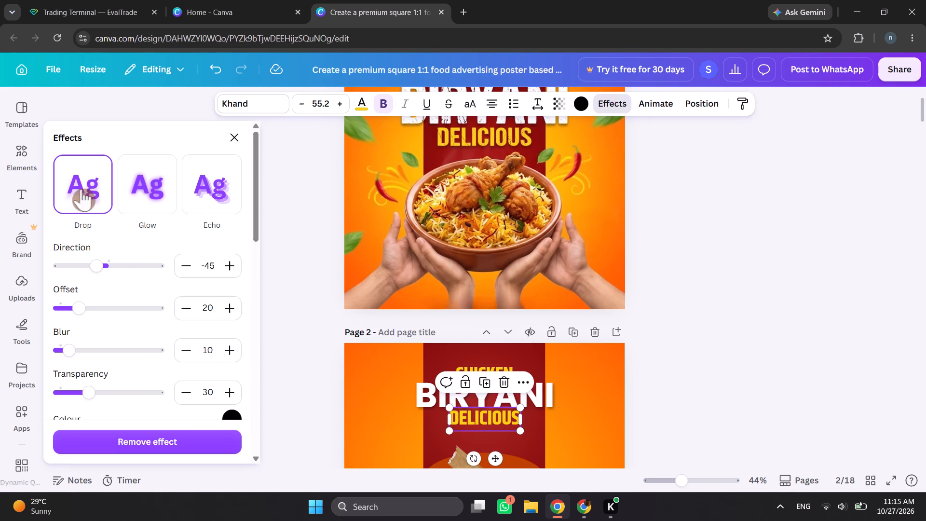
pyautogui.click(102, 386)
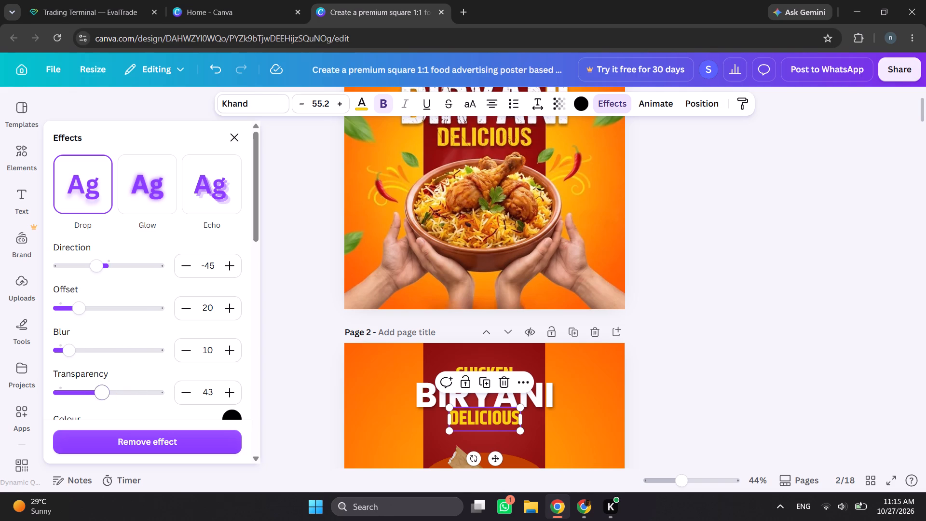
pyautogui.click(107, 387)
pyautogui.moveTo(74, 348); pyautogui.dragTo(80, 347)
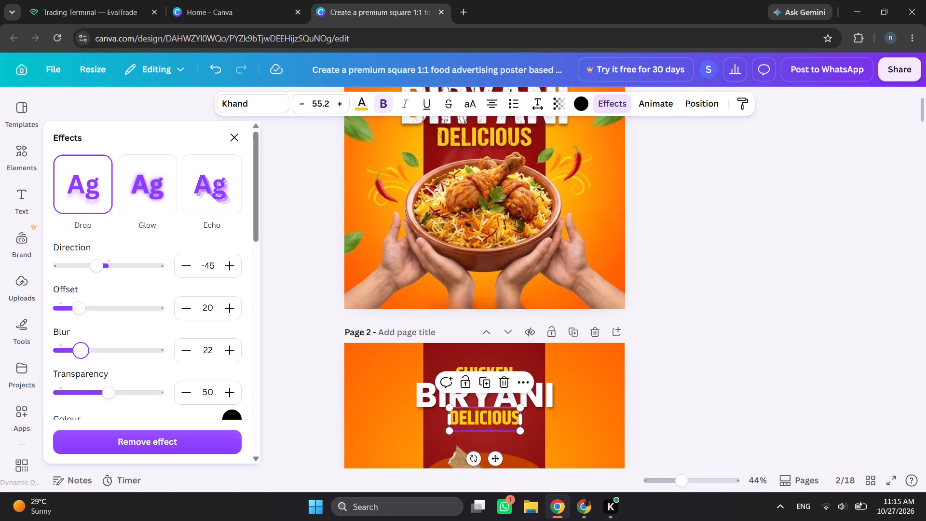
pyautogui.moveTo(80, 306); pyautogui.dragTo(86, 305)
pyautogui.moveTo(86, 305); pyautogui.dragTo(78, 297)
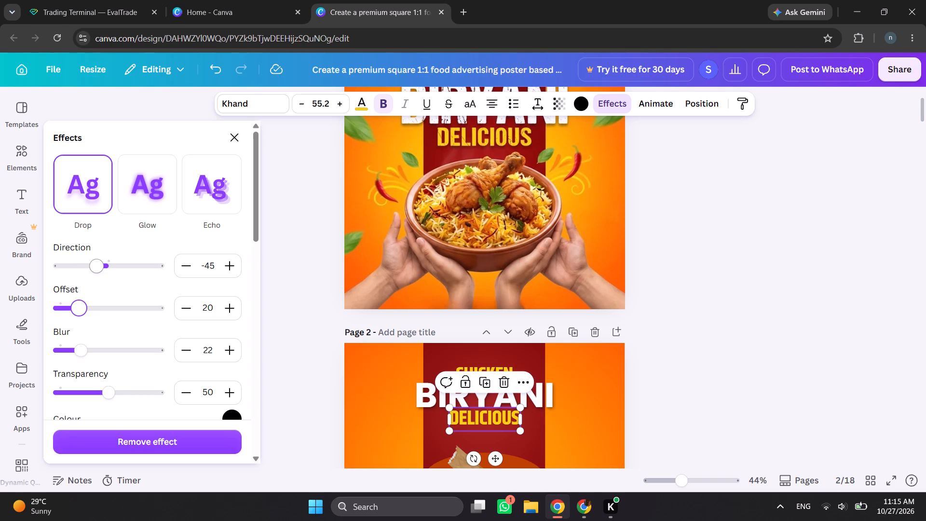
pyautogui.moveTo(96, 262); pyautogui.dragTo(90, 260)
pyautogui.click(711, 270)
pyautogui.click(712, 295)
# Review page 2's headings, tape and torn paper against the reference poster on page 1.
pyautogui.scroll(-1, 706, 328)
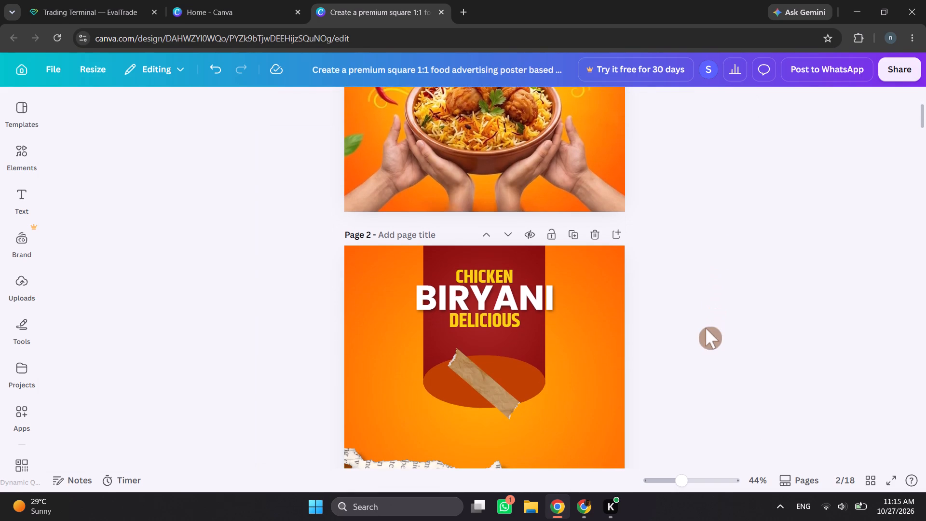
pyautogui.scroll(-2, 706, 328)
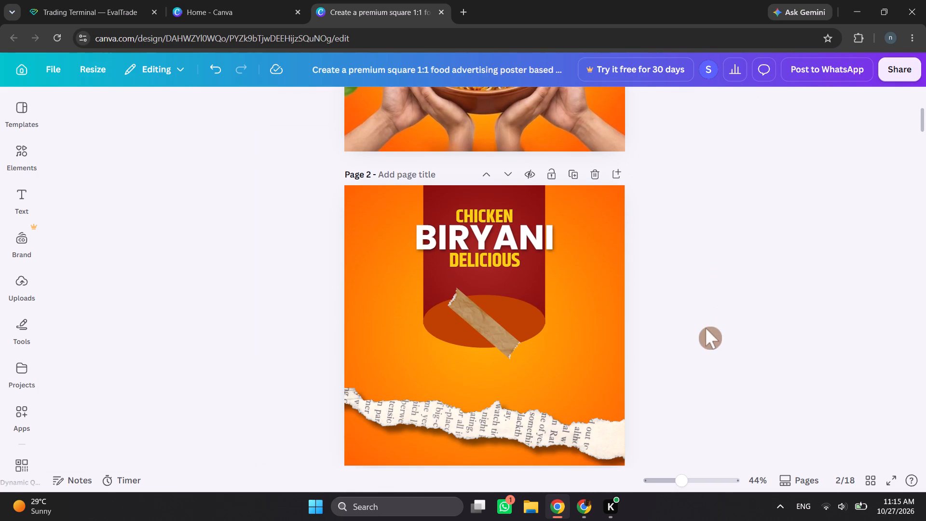
pyautogui.scroll(-2, 706, 328)
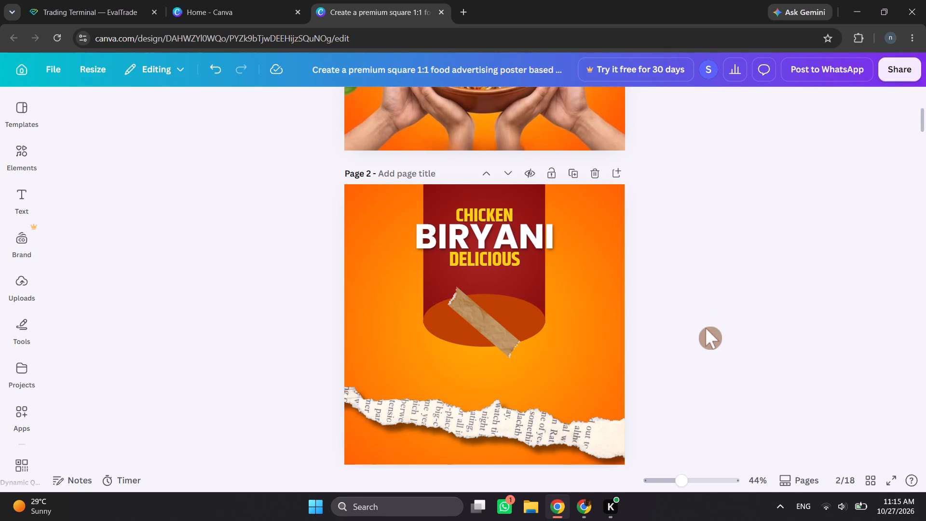
pyautogui.scroll(-1, 706, 328)
pyautogui.scroll(1, 706, 328)
pyautogui.scroll(-1, 706, 328)
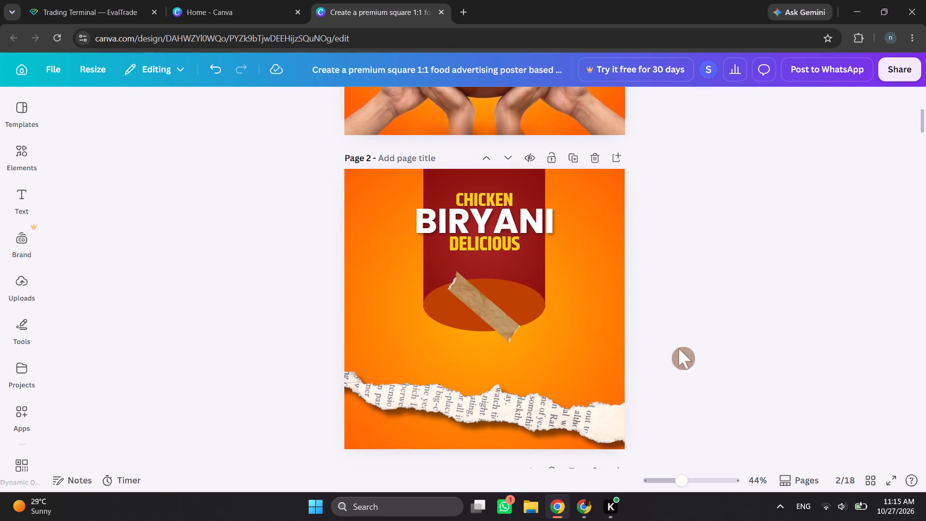
pyautogui.scroll(1, 668, 349)
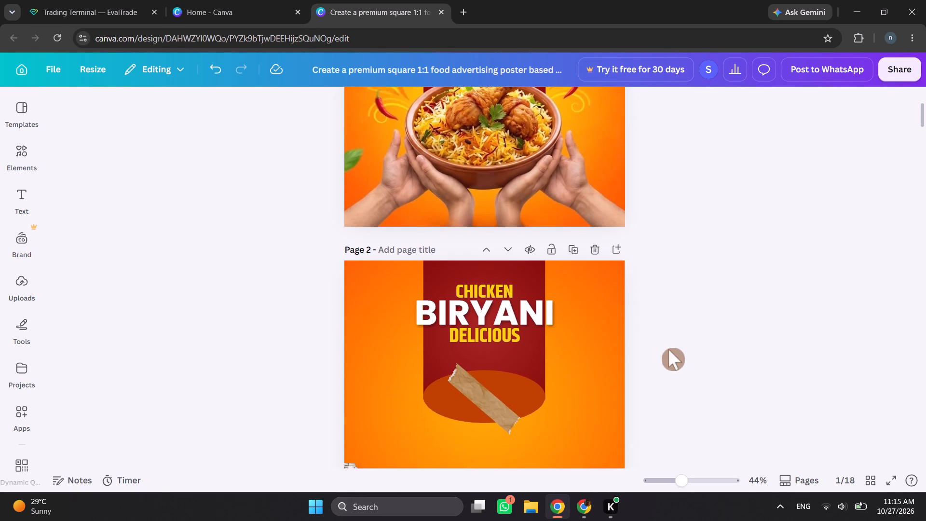
pyautogui.scroll(2, 668, 349)
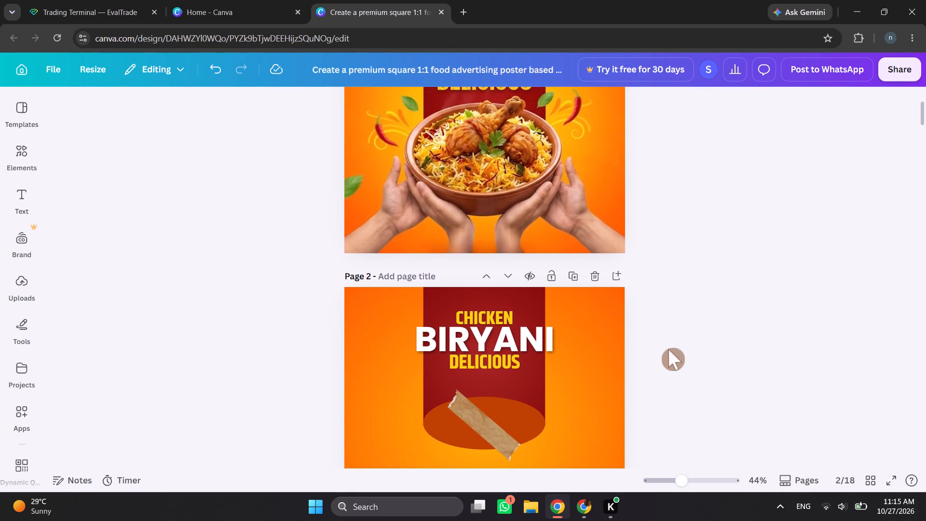
pyautogui.scroll(4, 668, 349)
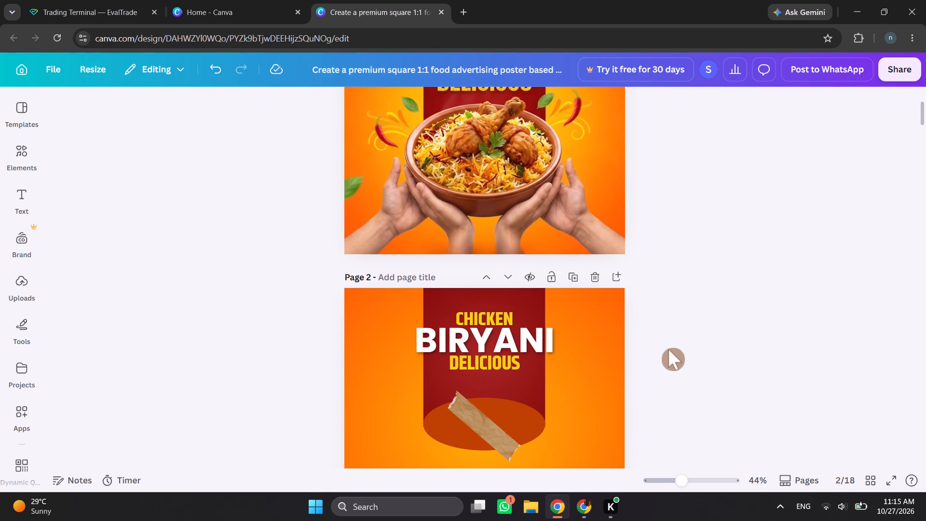
pyautogui.click(711, 349)
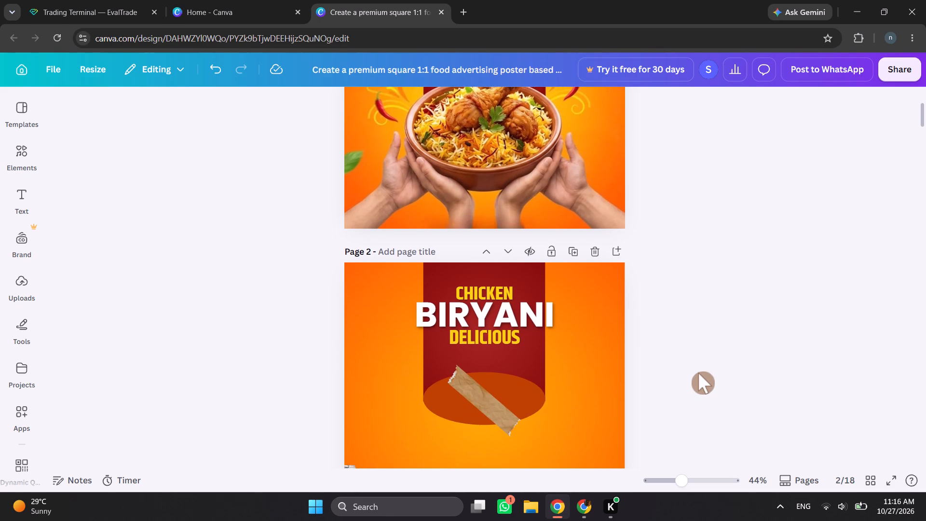
pyautogui.scroll(-1, 698, 373)
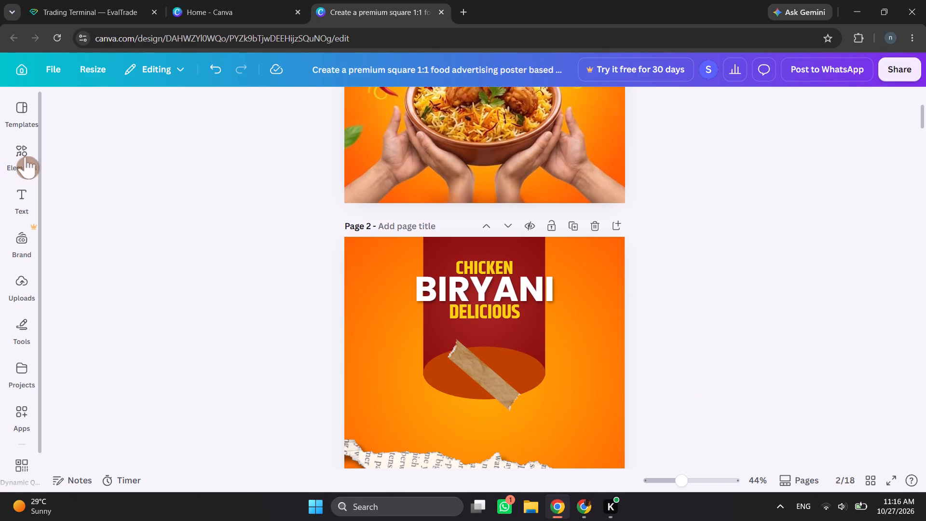
# Check the page 1 poster and browse the recommended elements for graphics suited to page 2.
pyautogui.click(27, 156)
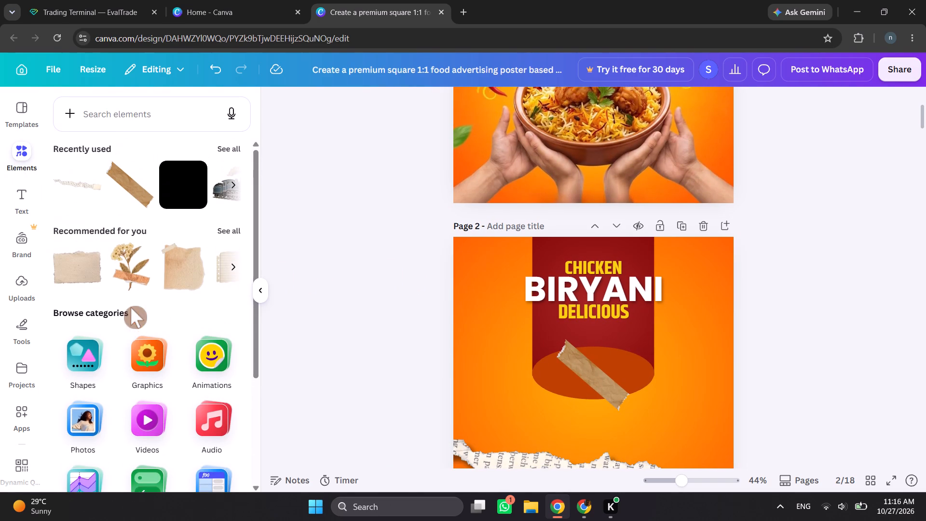
pyautogui.scroll(1, 565, 192)
pyautogui.click(586, 227)
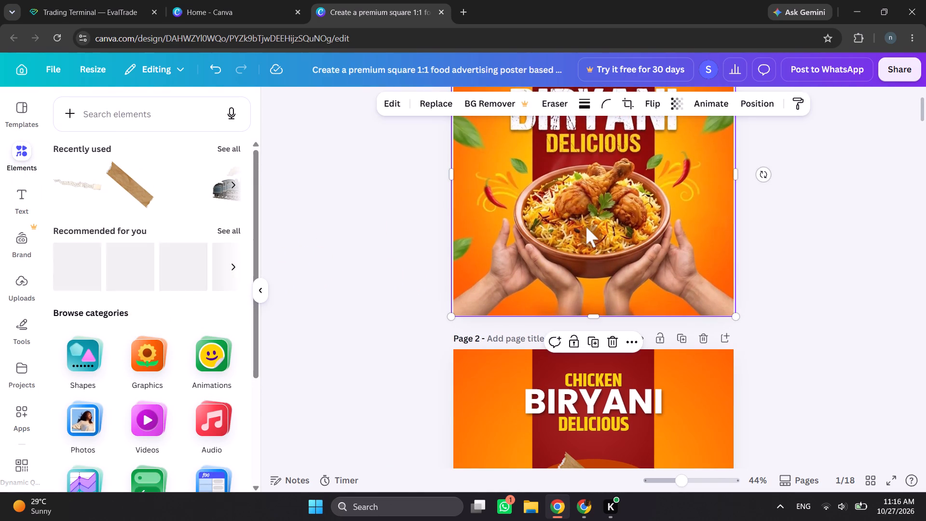
pyautogui.scroll(1, 375, 228)
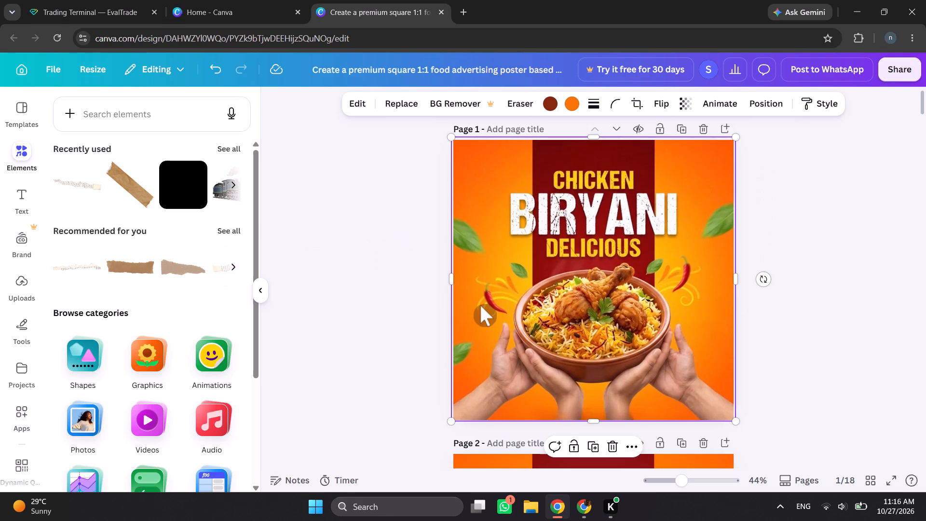
pyautogui.scroll(1, 480, 305)
pyautogui.scroll(-1, 161, 273)
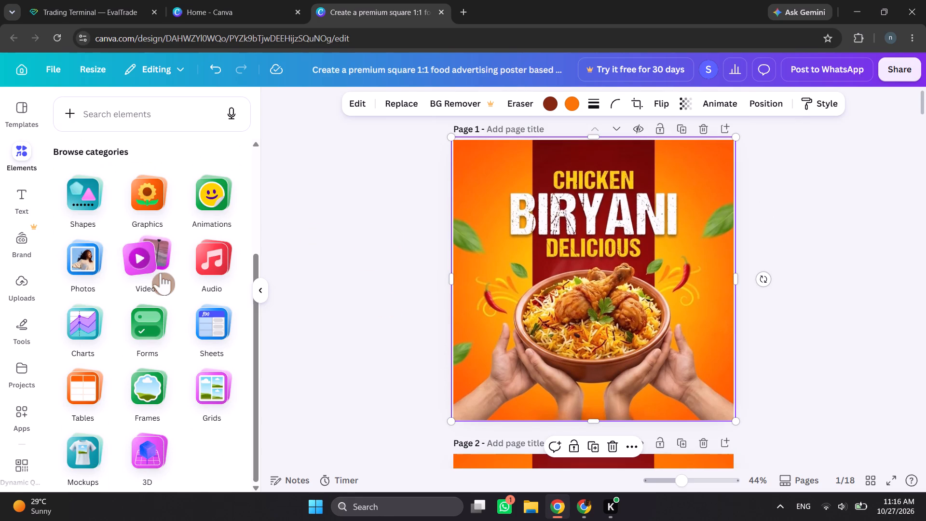
pyautogui.scroll(-1, 161, 273)
pyautogui.scroll(2, 161, 273)
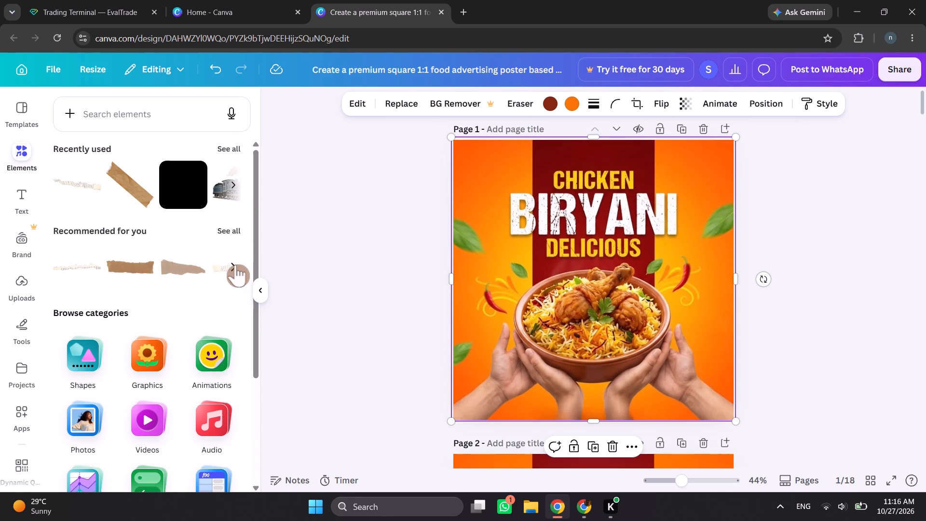
pyautogui.click(233, 229)
pyautogui.scroll(-5, 193, 334)
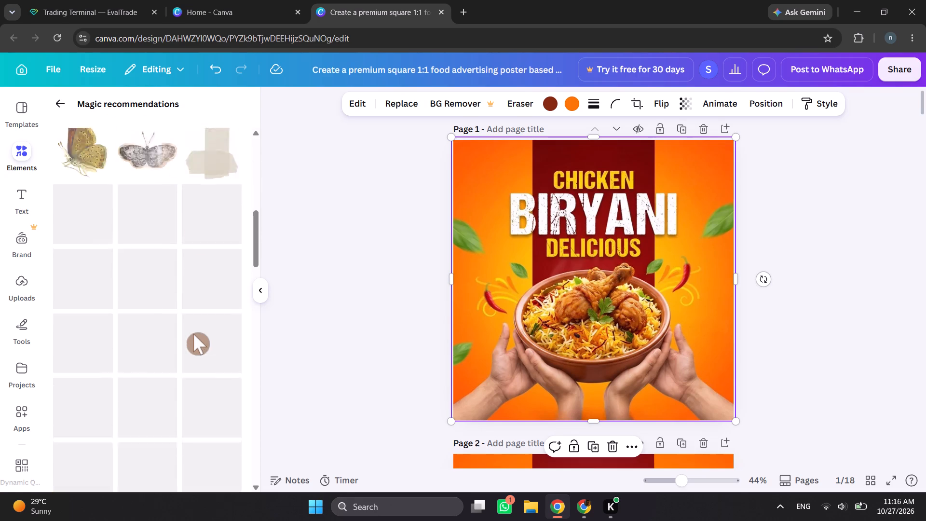
pyautogui.scroll(1, 193, 334)
pyautogui.scroll(-1, 193, 334)
pyautogui.scroll(2, 193, 334)
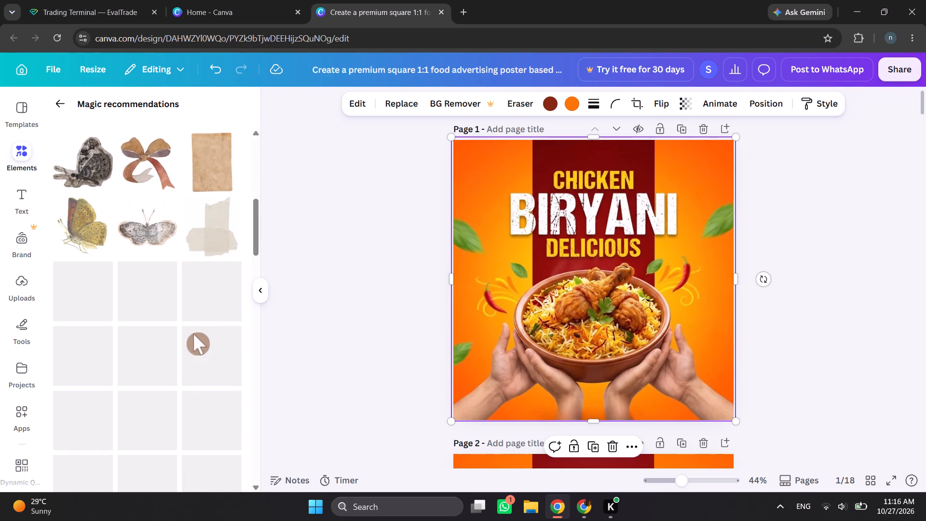
pyautogui.scroll(1, 193, 334)
pyautogui.click(57, 96)
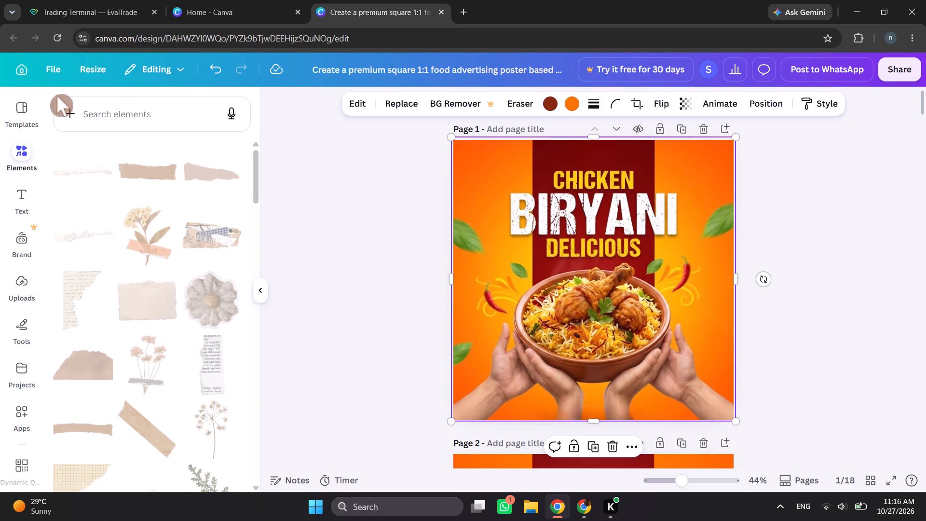
# Browse the recently used elements for graphics suited to the poster.
pyautogui.click(226, 150)
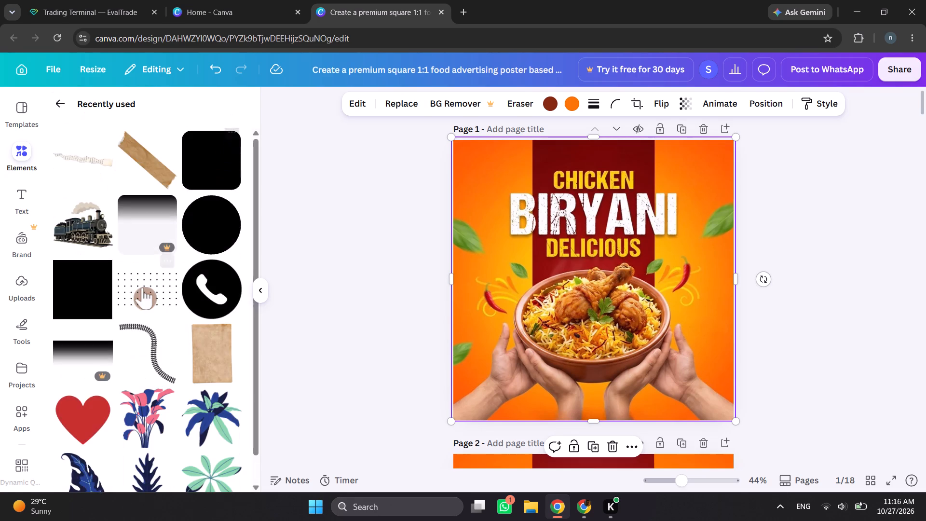
pyautogui.scroll(-6, 142, 287)
pyautogui.scroll(3, 142, 287)
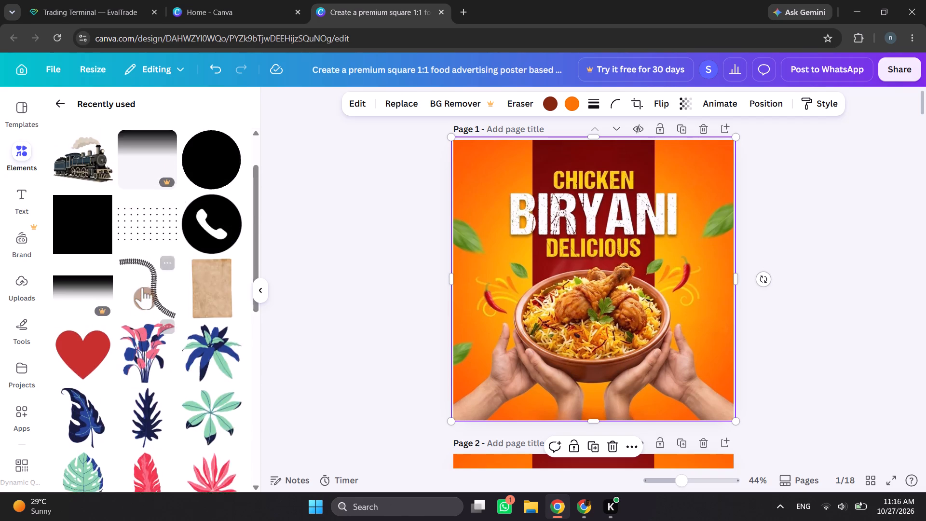
pyautogui.scroll(2, 142, 287)
pyautogui.scroll(-5, 142, 287)
pyautogui.scroll(4, 142, 287)
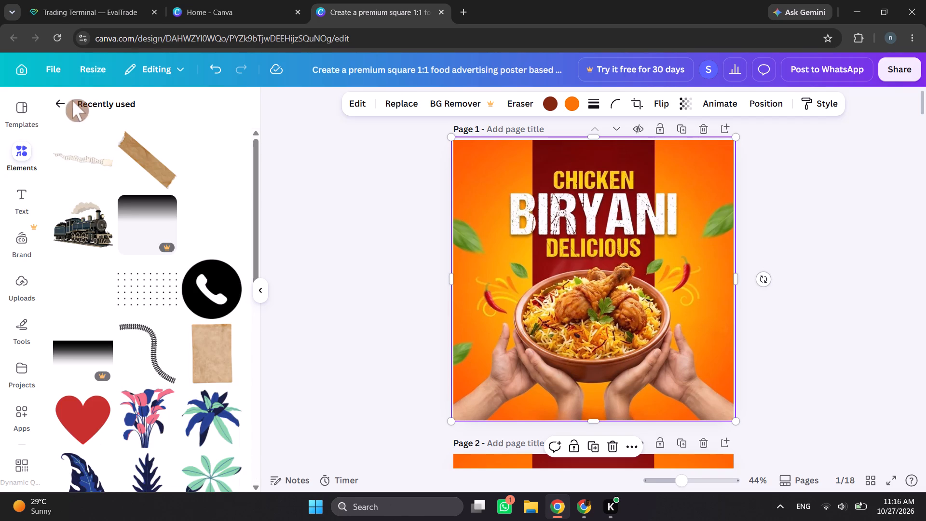
pyautogui.click(61, 99)
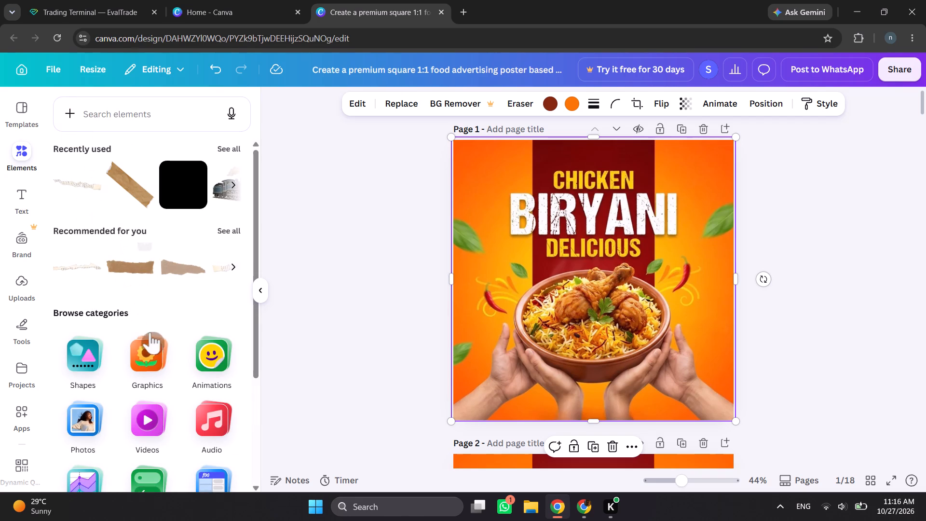
# Browse the element categories and the Graphics collections for food artwork suited to page 2.
pyautogui.scroll(-1, 150, 332)
pyautogui.scroll(-1, 178, 359)
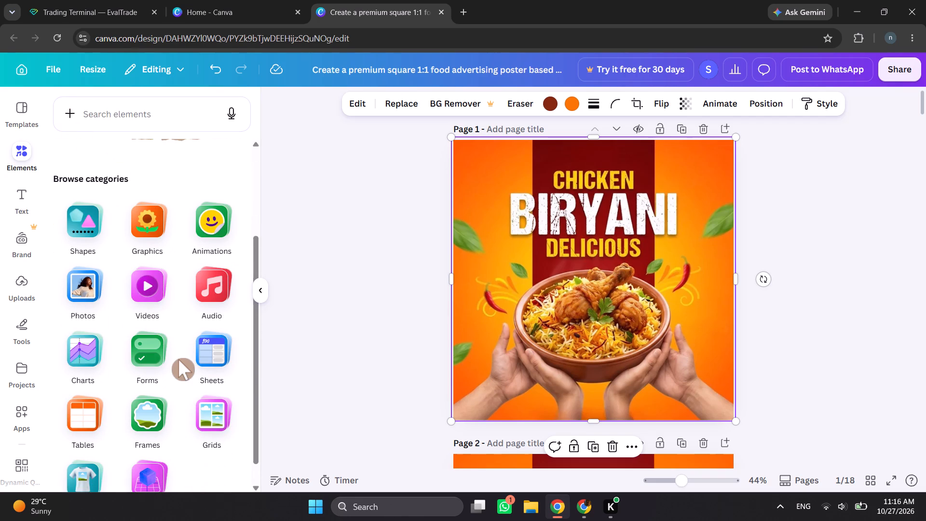
pyautogui.scroll(-1, 178, 359)
pyautogui.scroll(1, 178, 359)
pyautogui.scroll(1, 126, 282)
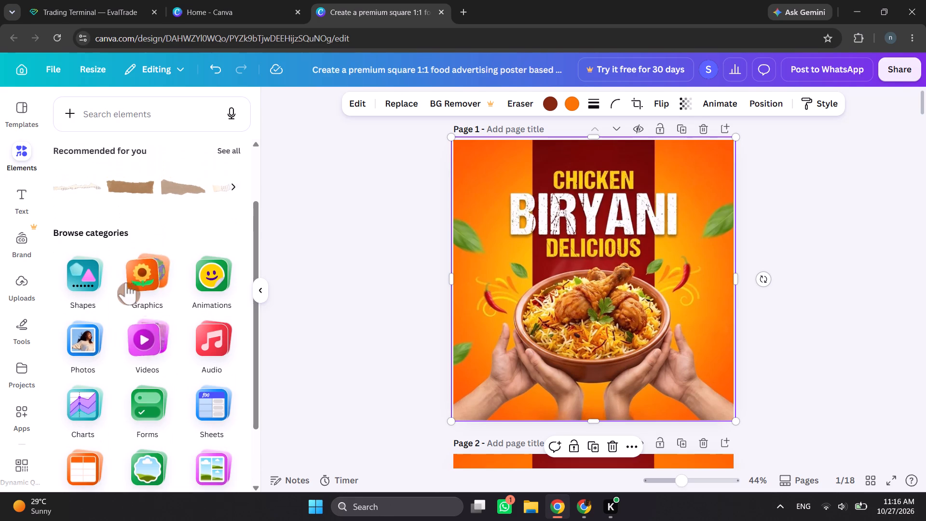
pyautogui.click(152, 286)
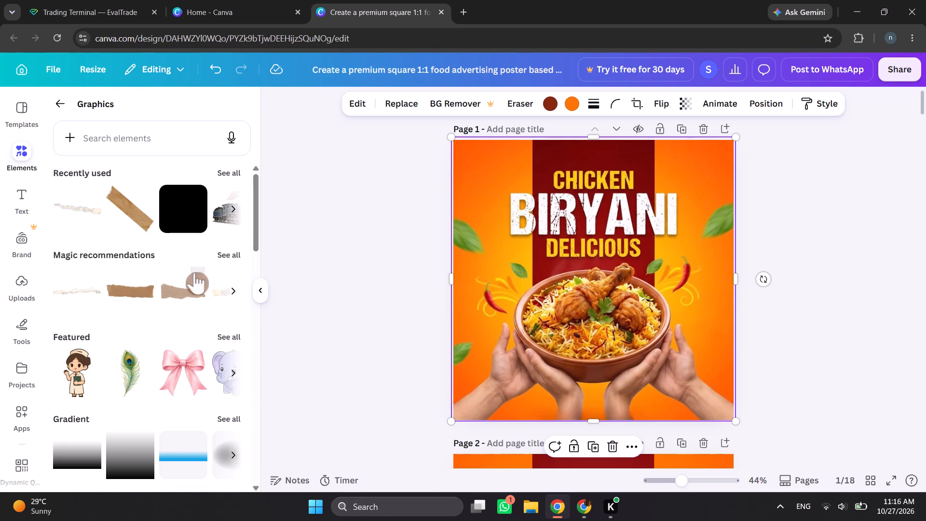
pyautogui.scroll(-2, 143, 311)
pyautogui.scroll(-2, 181, 380)
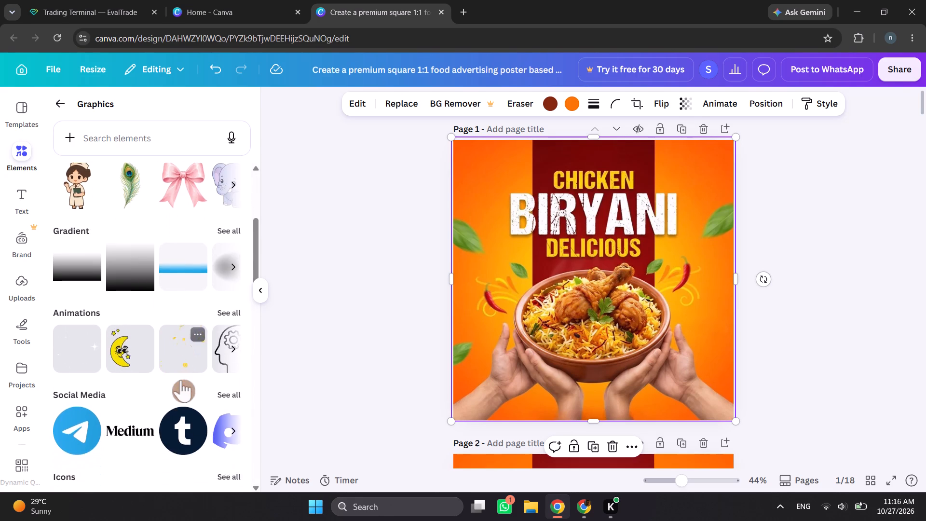
pyautogui.scroll(-6, 181, 380)
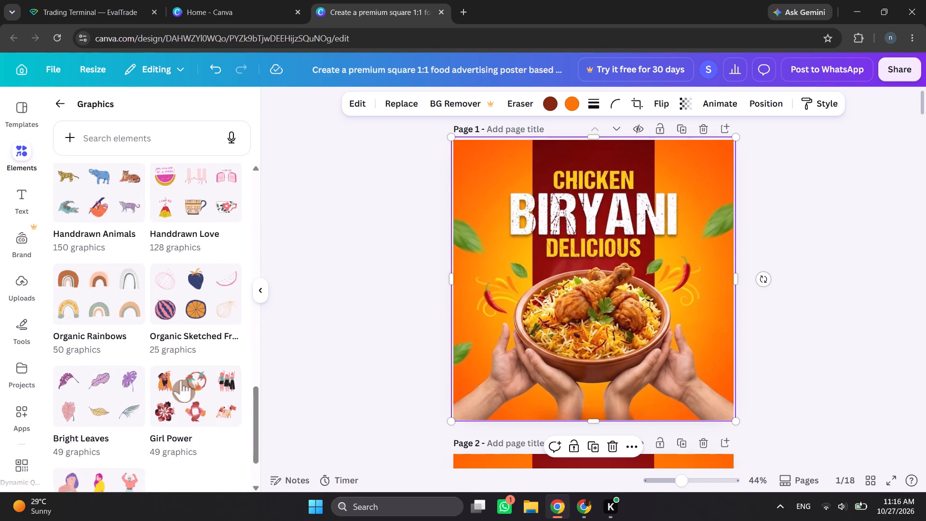
pyautogui.scroll(-4, 181, 380)
pyautogui.scroll(1, 181, 380)
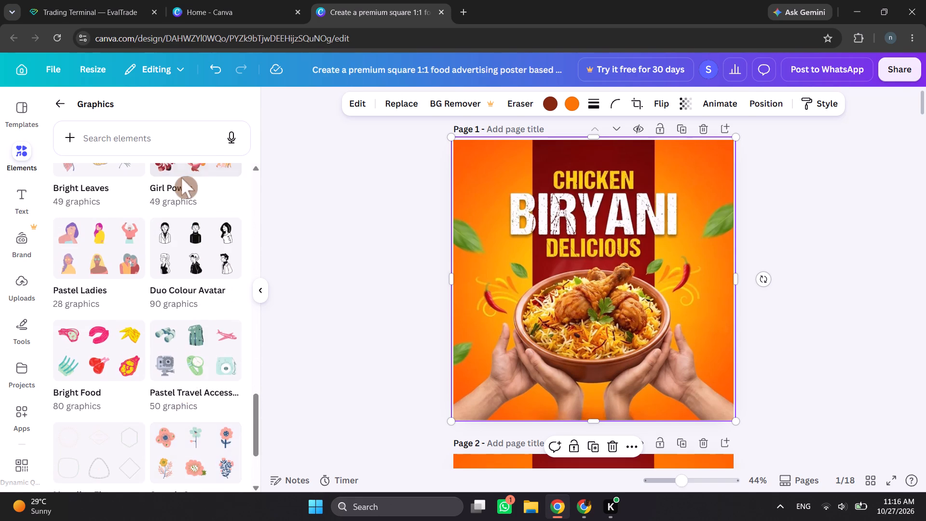
# Search the graphics for BIRYANI THALI.
pyautogui.click(163, 132)
pyautogui.write('BIRYS')
pyautogui.press('BackSpace')
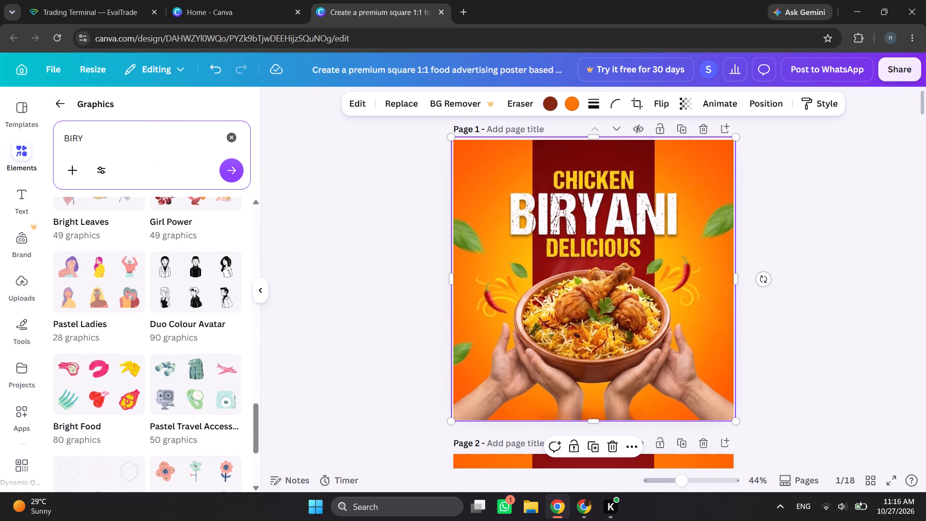
pyautogui.write('ANI THALI')
pyautogui.press('space')
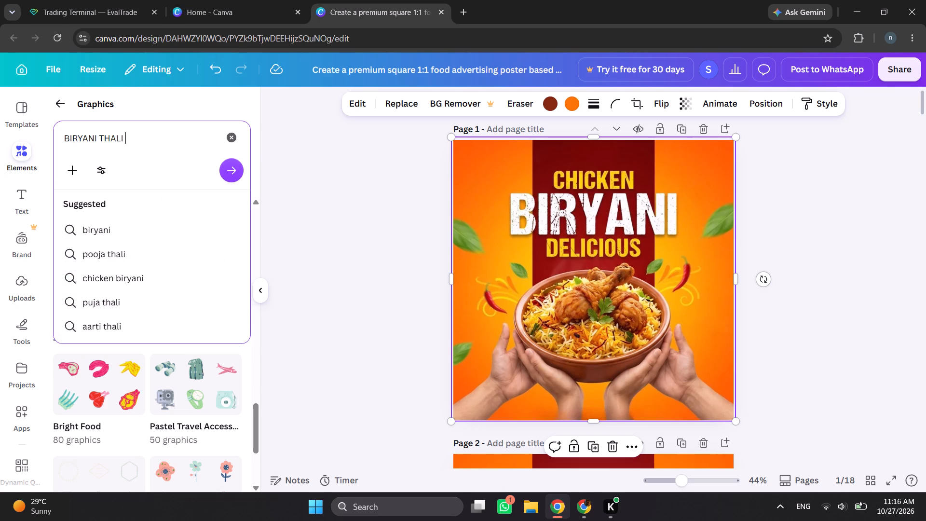
pyautogui.press('Return')
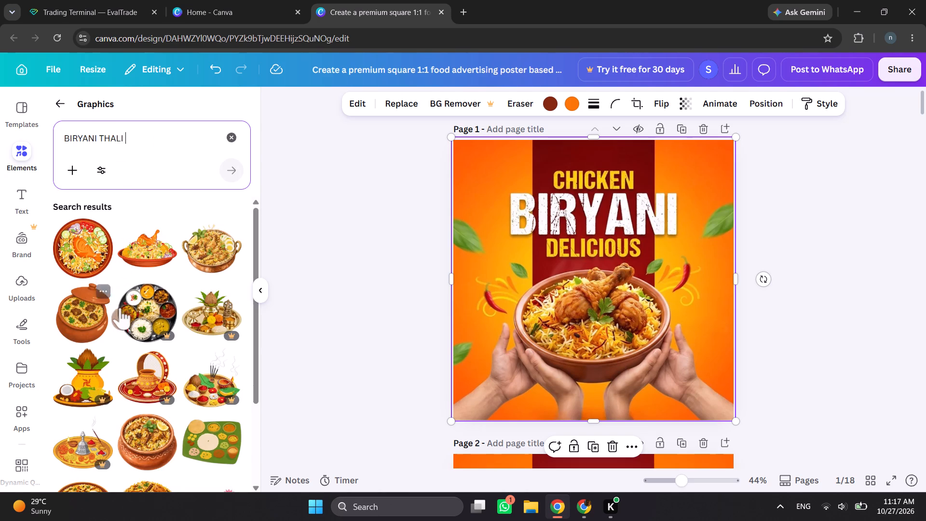
# Add the red platter of biryani topped with a chicken leg from the search results to page 2.
pyautogui.scroll(-1, 123, 311)
pyautogui.scroll(1, 121, 356)
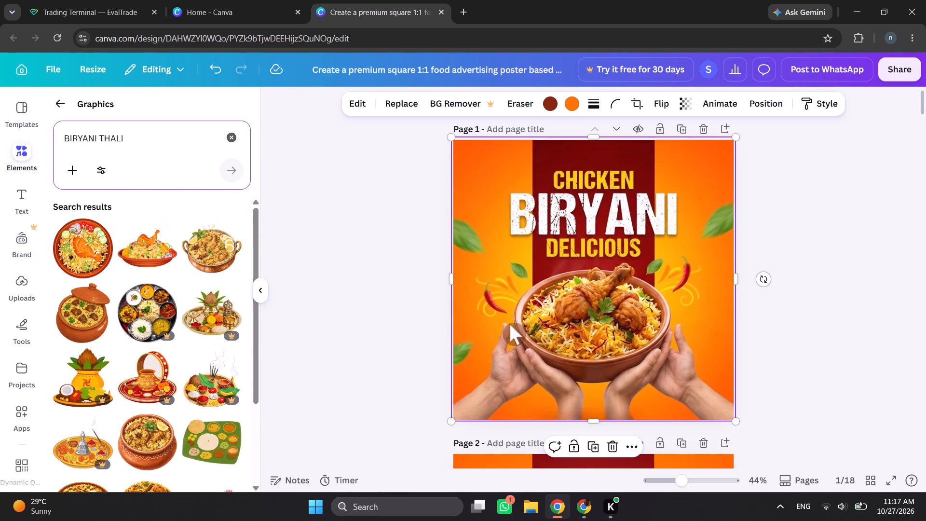
pyautogui.scroll(-3, 604, 316)
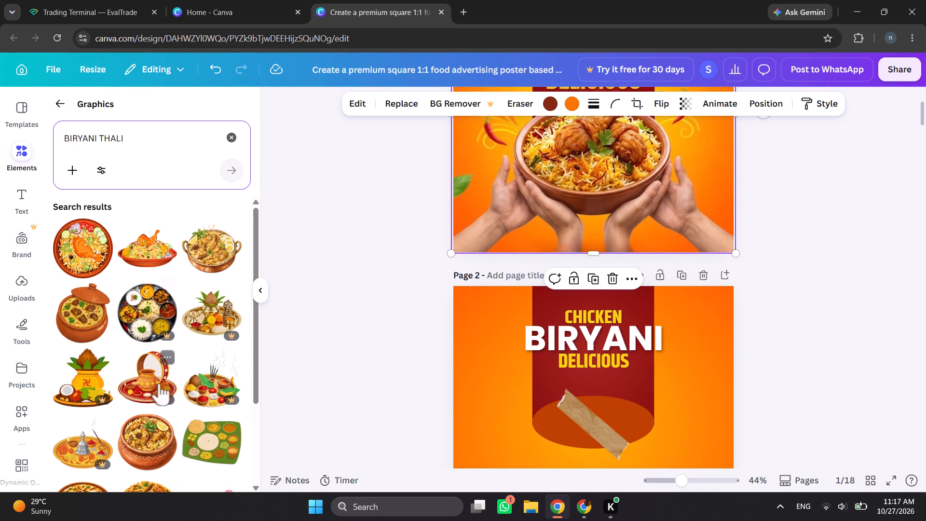
pyautogui.scroll(-3, 159, 386)
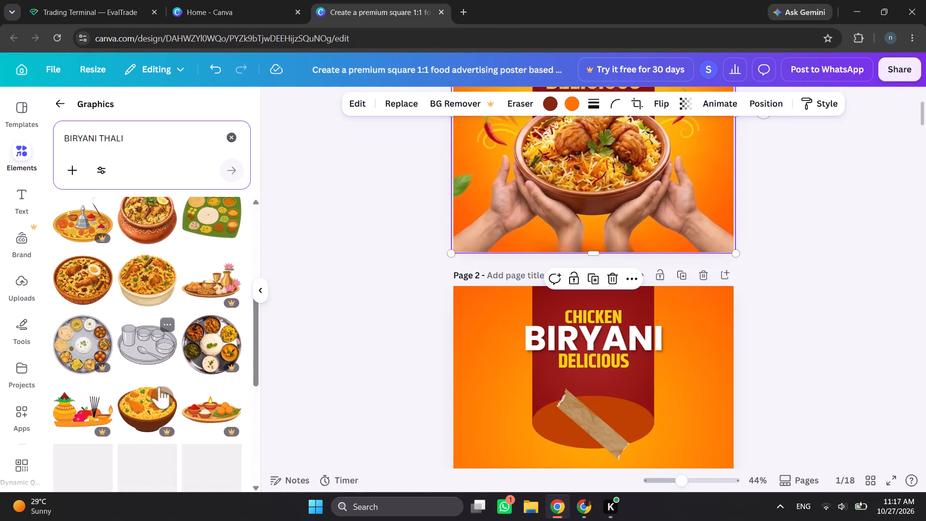
pyautogui.scroll(-5, 159, 386)
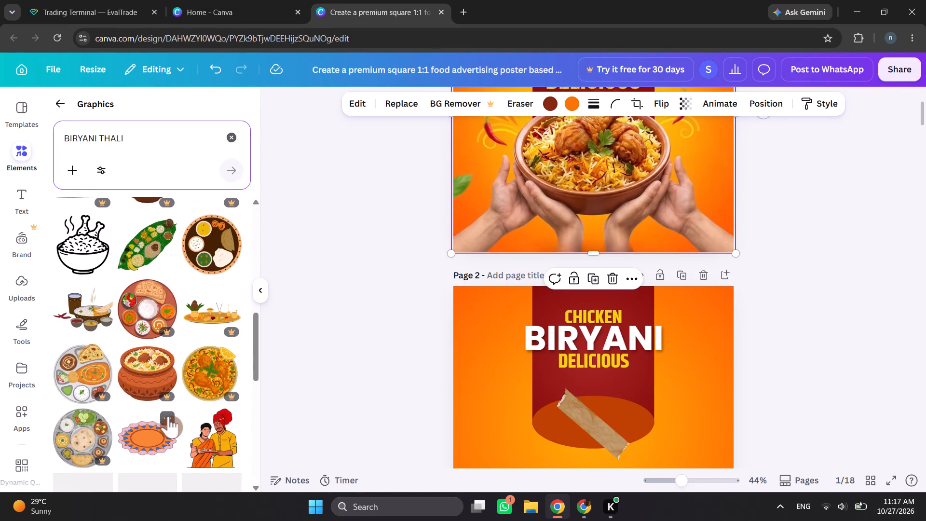
pyautogui.scroll(-3, 168, 416)
pyautogui.scroll(5, 168, 416)
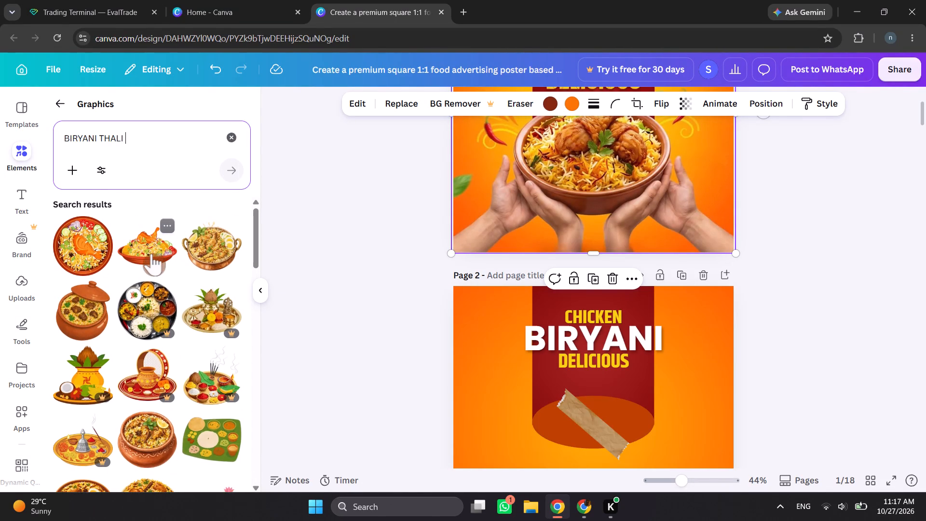
pyautogui.click(151, 253)
pyautogui.moveTo(599, 132); pyautogui.dragTo(607, 397)
pyautogui.scroll(-1, 797, 352)
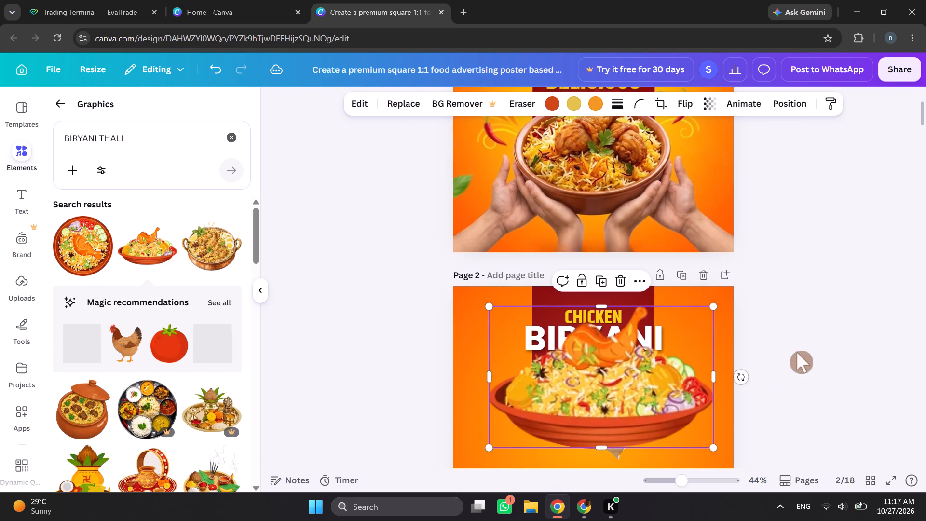
# Shrink the biryani platter to about 600 wide and centre it between the DELICIOUS heading and the torn paper.
pyautogui.scroll(-1, 797, 352)
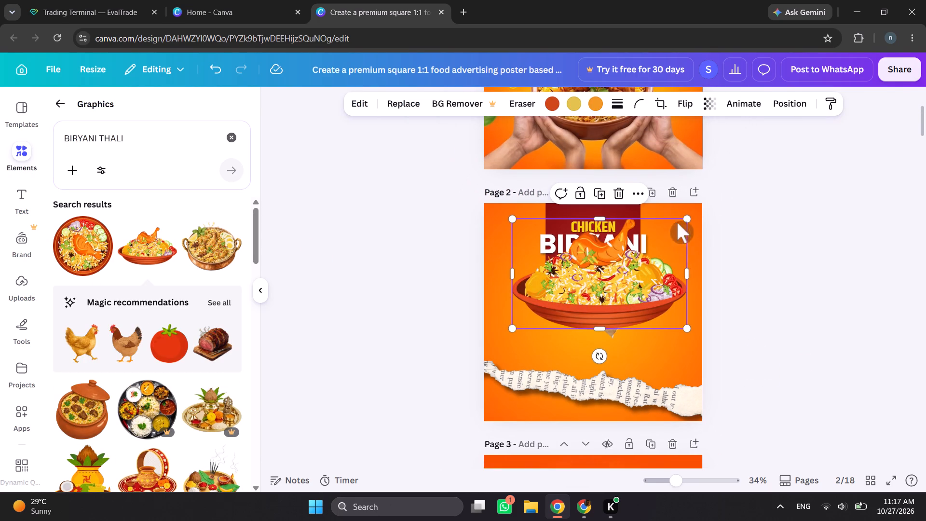
pyautogui.moveTo(691, 218); pyautogui.dragTo(640, 270)
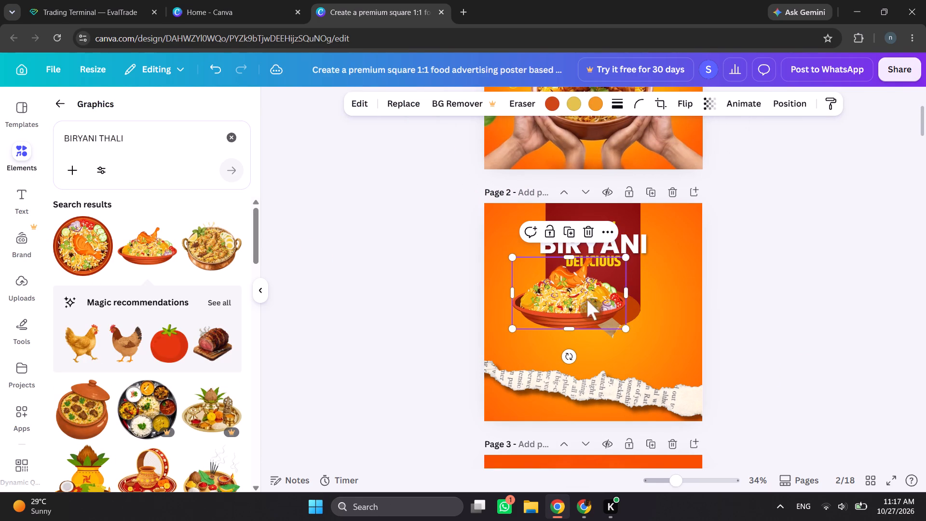
pyautogui.moveTo(579, 302); pyautogui.dragTo(605, 326)
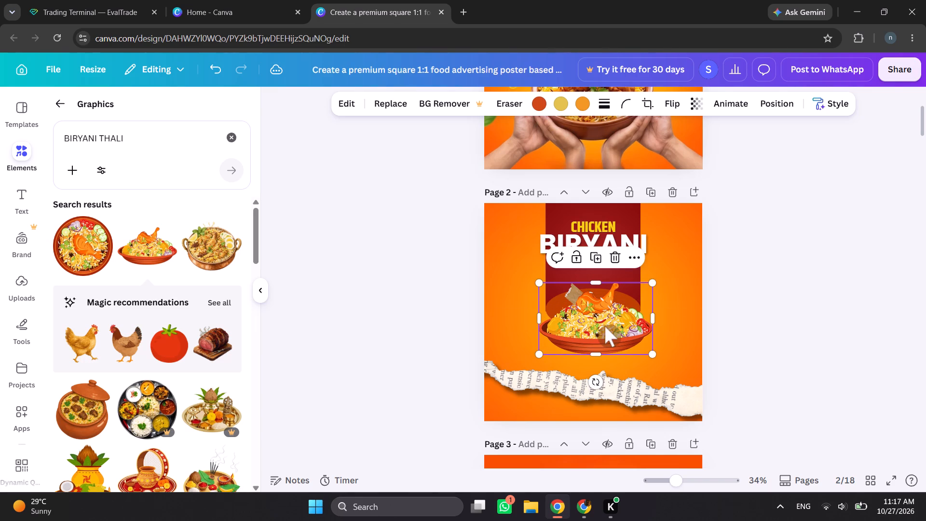
pyautogui.moveTo(537, 282); pyautogui.dragTo(527, 273)
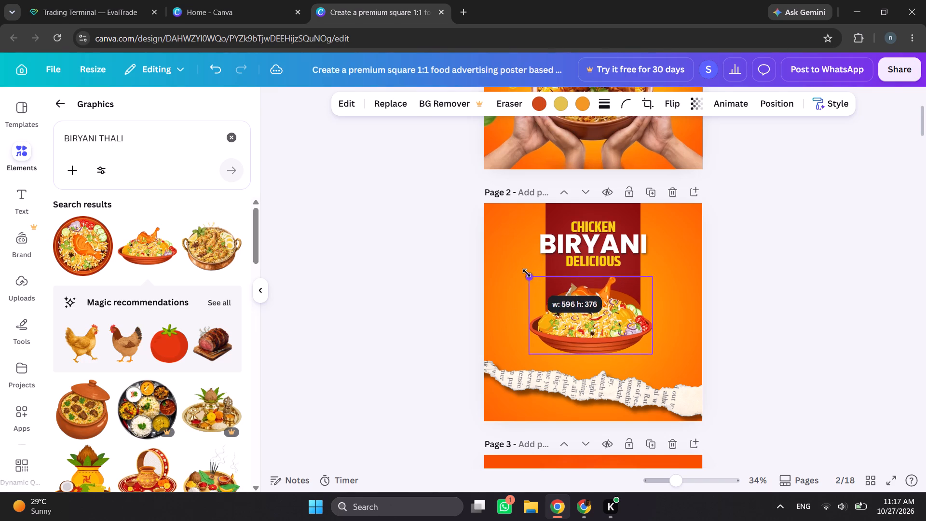
pyautogui.moveTo(527, 273); pyautogui.dragTo(525, 271)
pyautogui.moveTo(610, 319); pyautogui.dragTo(614, 319)
pyautogui.click(732, 288)
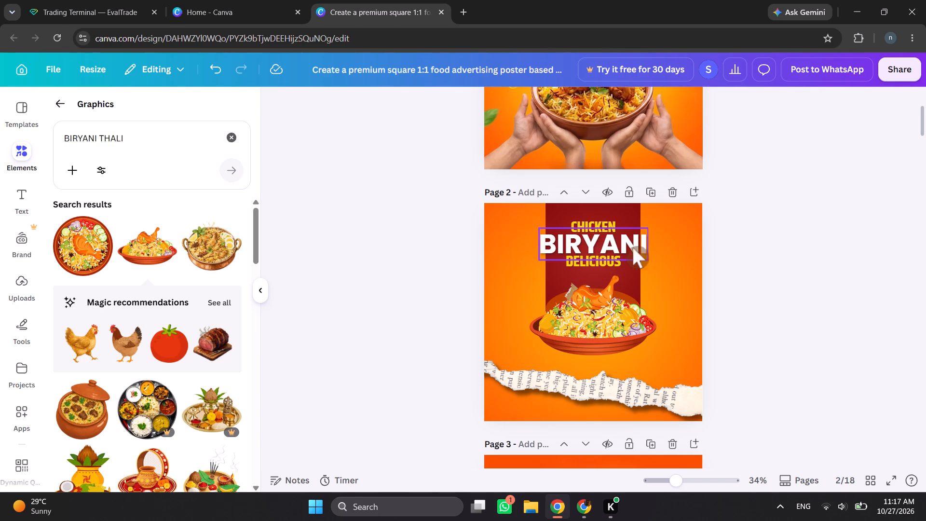
# Extend the dark red panel on page 2 downward to the bottom of the orange-brown ellipse.
pyautogui.click(630, 216)
pyautogui.moveTo(596, 311); pyautogui.dragTo(597, 327)
pyautogui.click(758, 270)
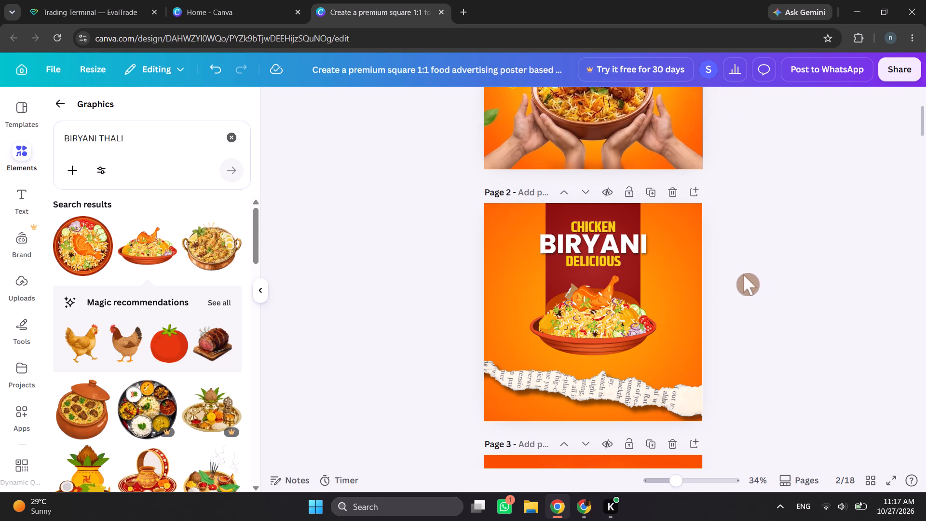
# Move the biryani platter up out of the way and delete the brown tape strip behind it.
pyautogui.moveTo(622, 321); pyautogui.dragTo(620, 288)
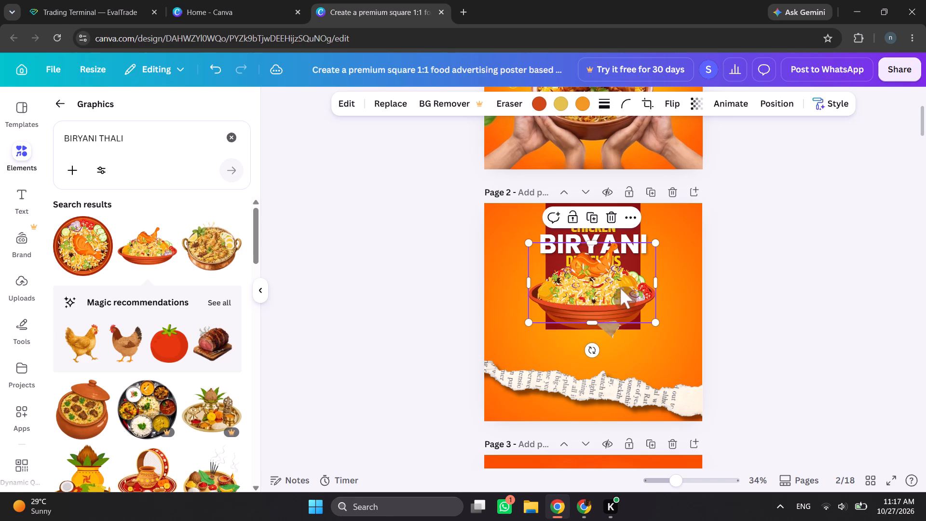
pyautogui.moveTo(593, 288); pyautogui.dragTo(592, 269)
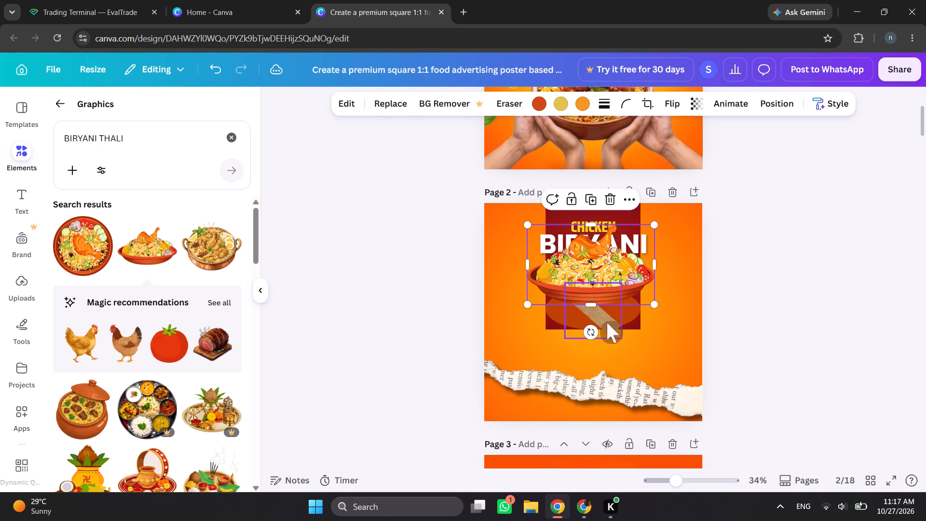
pyautogui.click(607, 322)
pyautogui.click(611, 257)
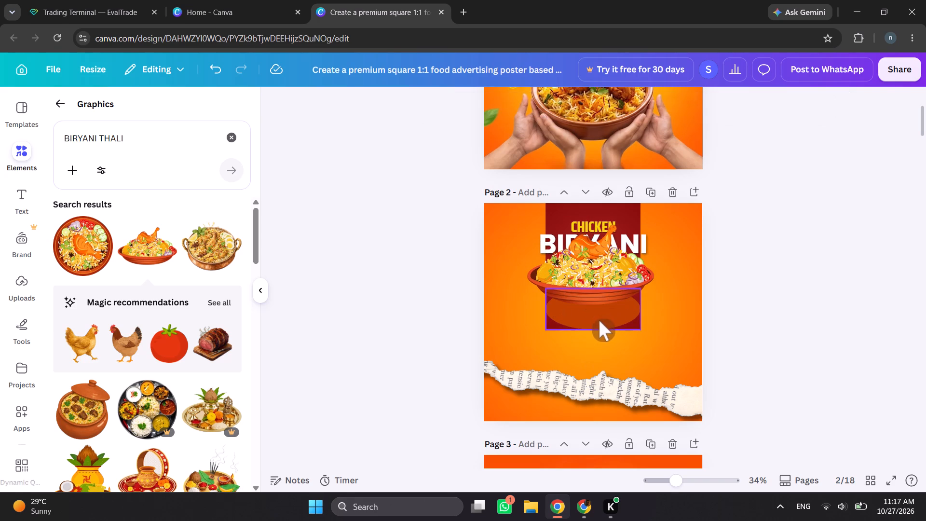
# Move the orange-brown ellipse down so it straddles the dark red panel's bottom edge.
pyautogui.click(599, 320)
pyautogui.moveTo(599, 318); pyautogui.dragTo(599, 329)
pyautogui.click(728, 261)
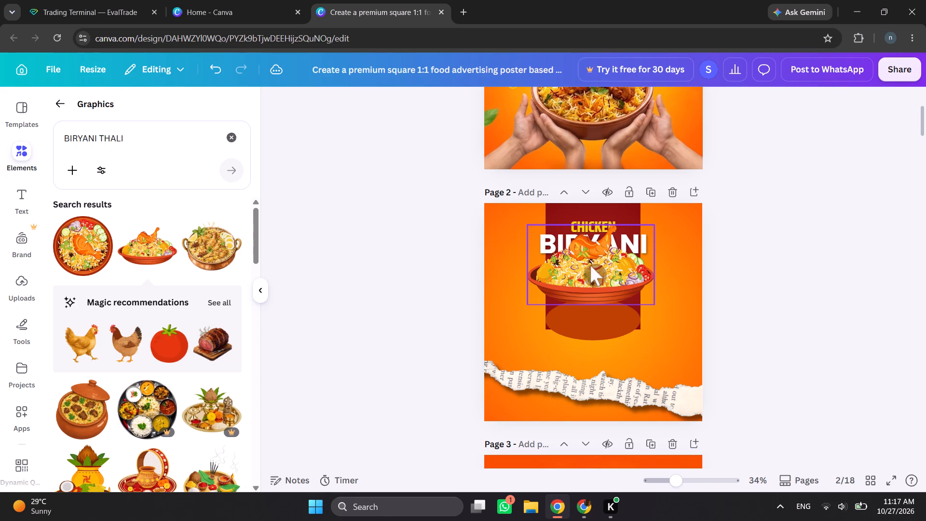
# Move the biryani platter back down, centred on the page over the ellipse and below the DELICIOUS heading.
pyautogui.click(590, 265)
pyautogui.moveTo(599, 273); pyautogui.dragTo(602, 315)
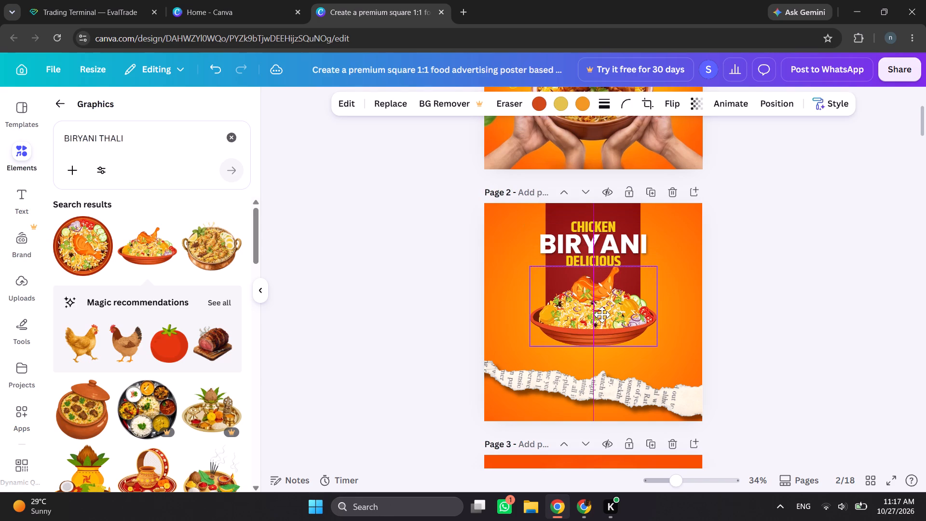
pyautogui.moveTo(602, 315); pyautogui.dragTo(602, 320)
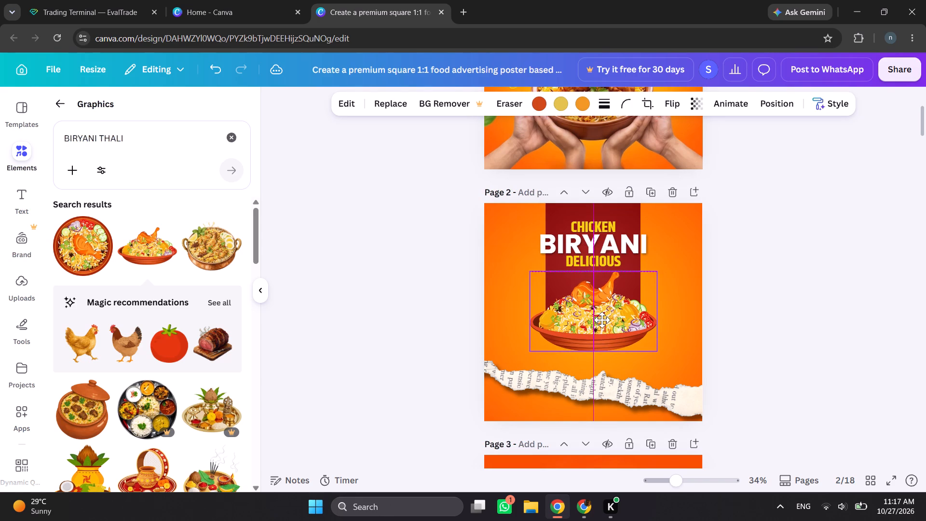
pyautogui.moveTo(602, 320); pyautogui.dragTo(601, 325)
pyautogui.click(728, 309)
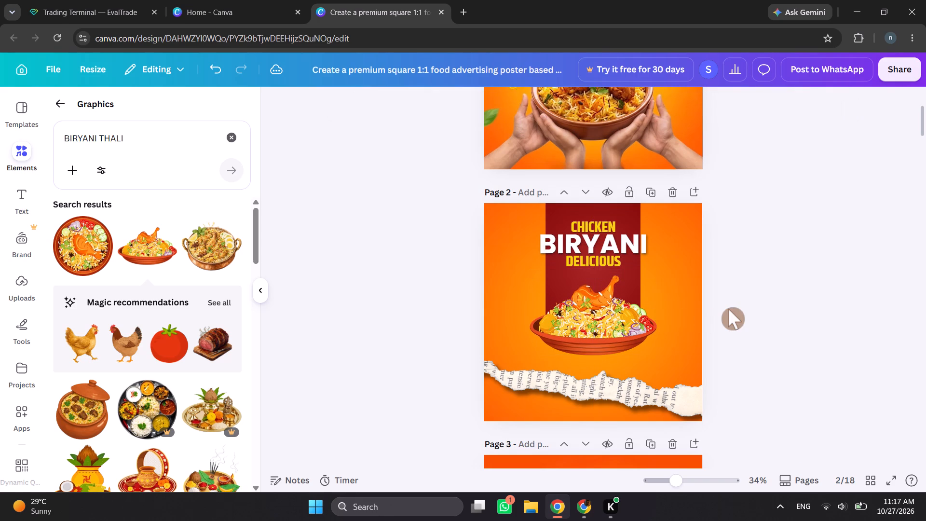
# Apply a Drop shadow to the biryani platter on page 2.
pyautogui.scroll(1, 735, 312)
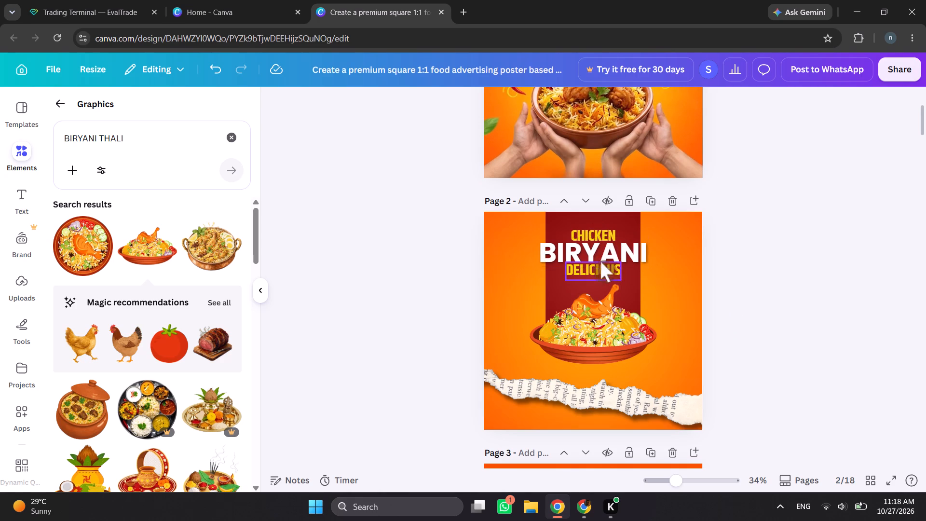
pyautogui.click(628, 319)
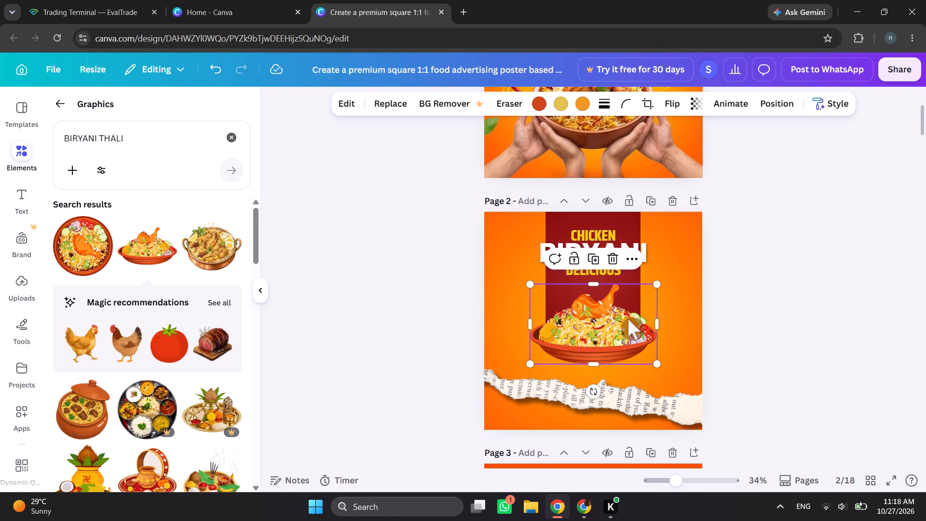
pyautogui.click(353, 103)
pyautogui.scroll(-4, 152, 288)
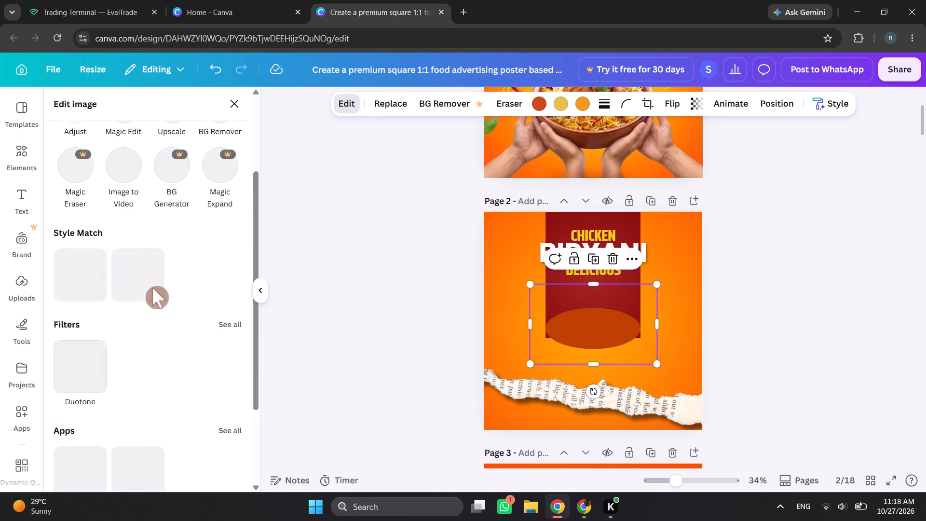
pyautogui.scroll(-3, 152, 288)
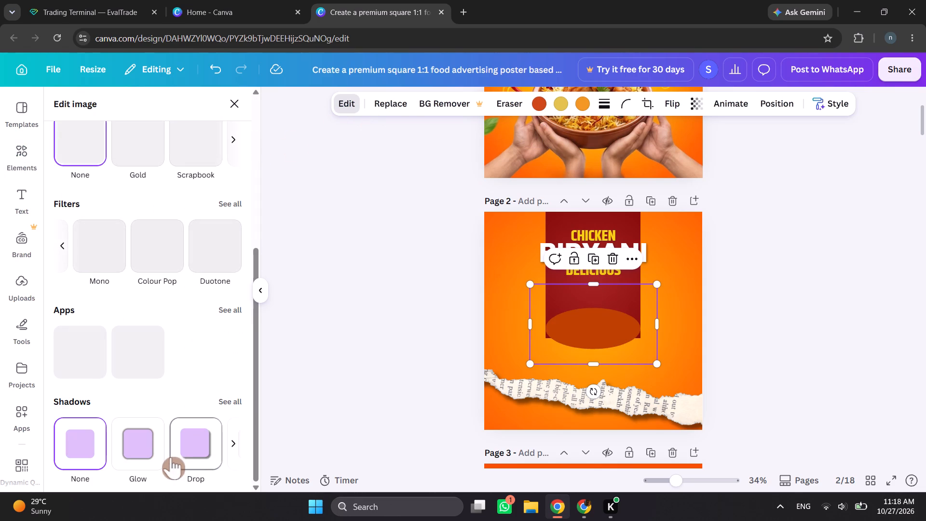
pyautogui.click(182, 448)
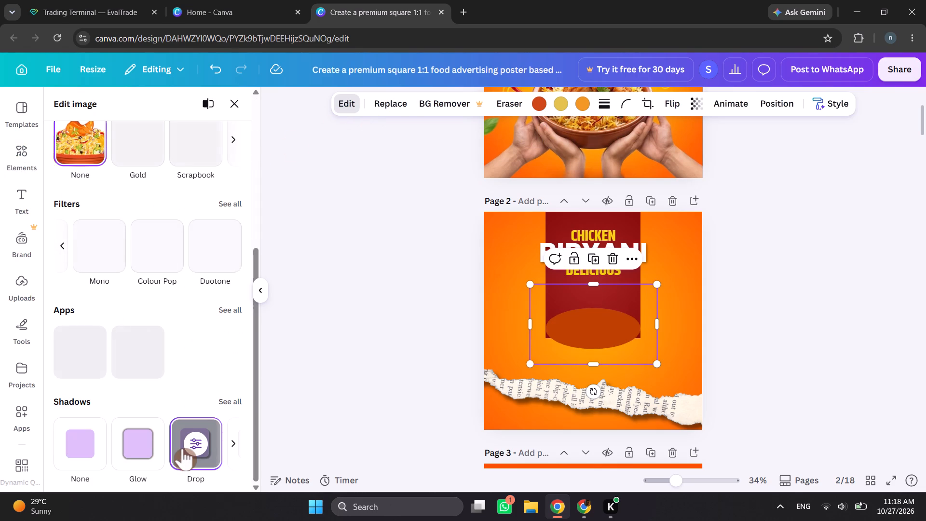
pyautogui.click(323, 376)
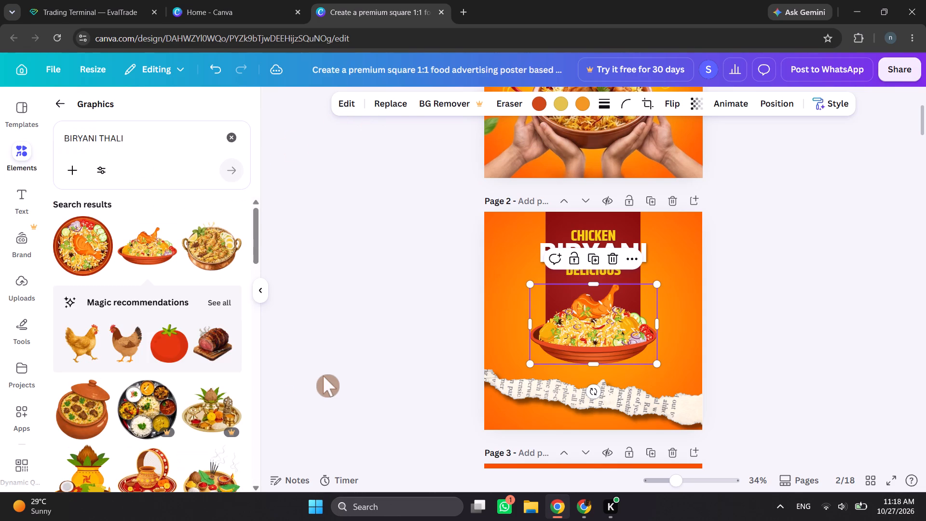
pyautogui.click(342, 378)
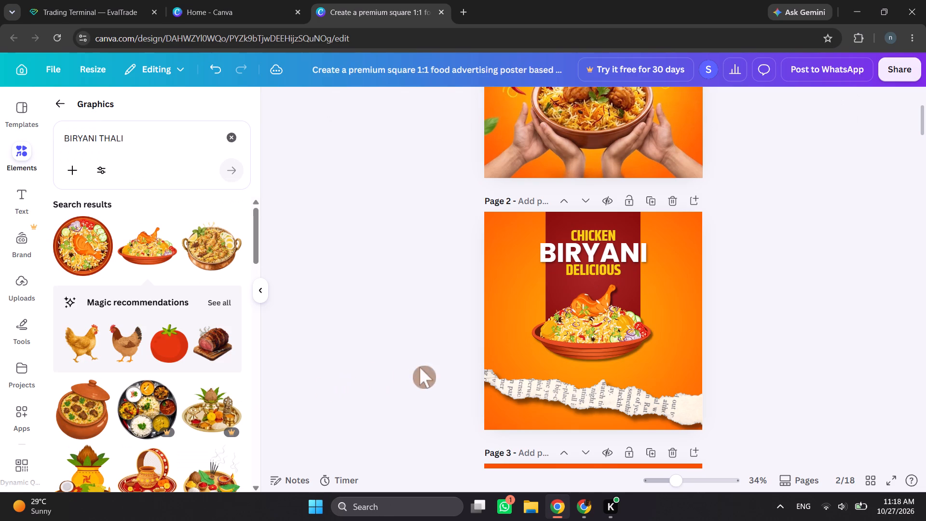
# Adjust the biryani platter's Drop shadow on page 2 to blur 26, angle 47, distance 31 and intensity 54.
pyautogui.click(565, 331)
pyautogui.click(355, 103)
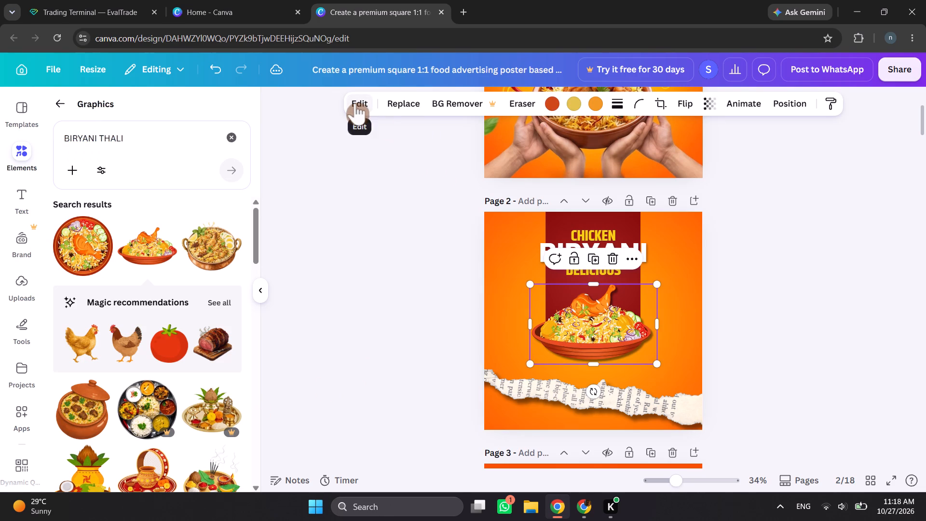
pyautogui.scroll(-5, 167, 416)
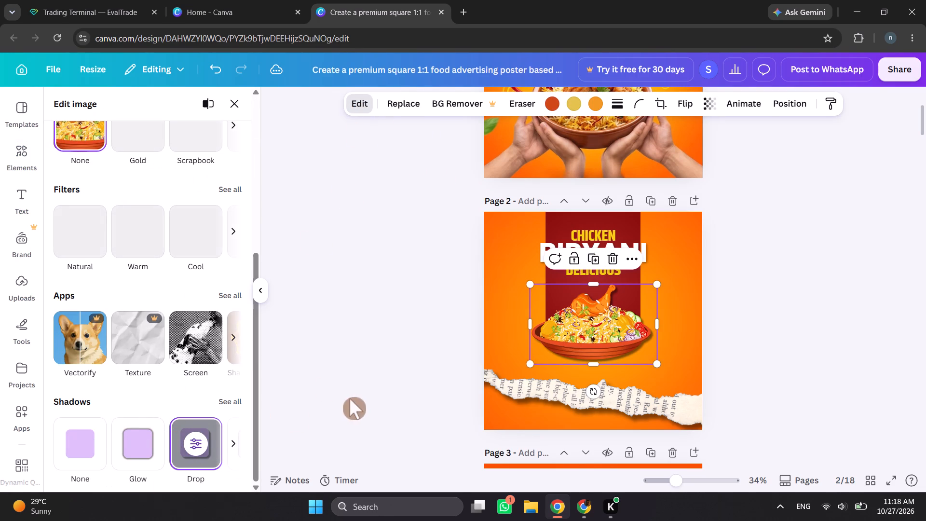
pyautogui.click(195, 443)
pyautogui.click(137, 325)
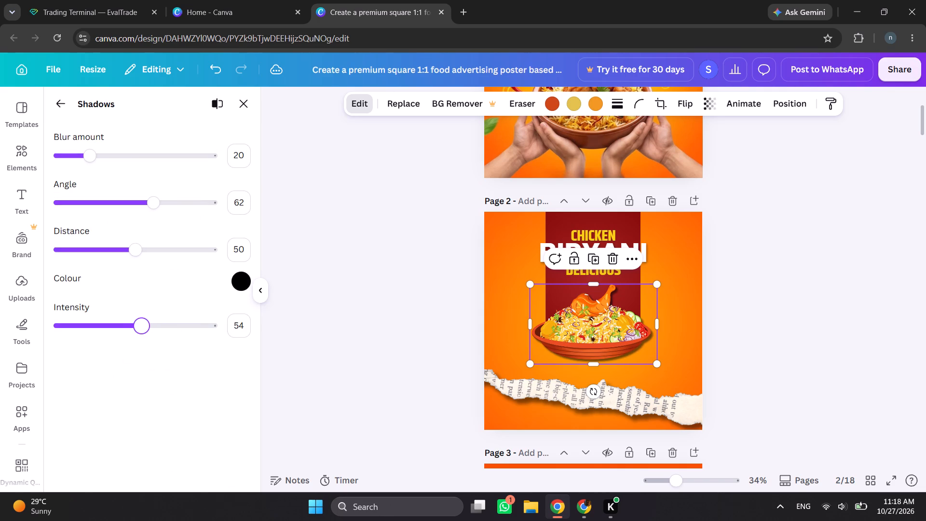
pyautogui.moveTo(135, 252); pyautogui.dragTo(87, 247)
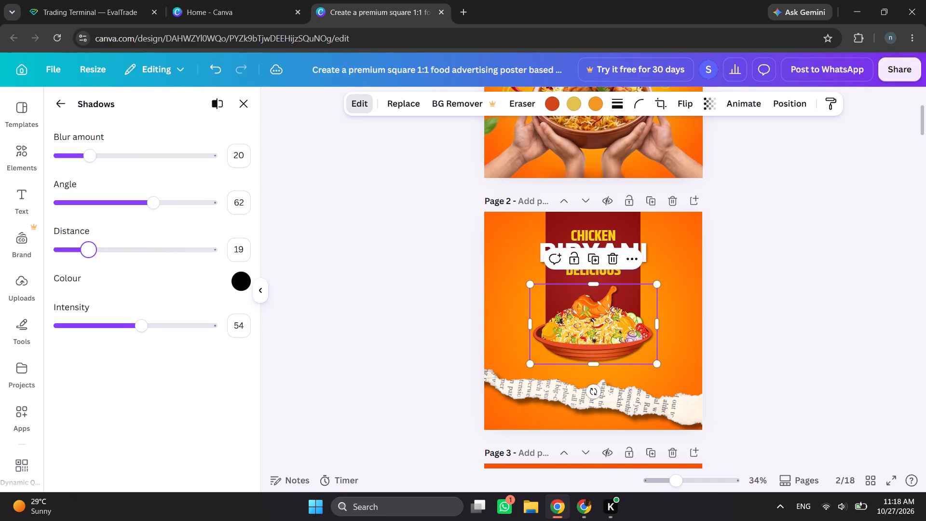
pyautogui.moveTo(87, 247); pyautogui.dragTo(106, 249)
pyautogui.moveTo(154, 202); pyautogui.dragTo(83, 183)
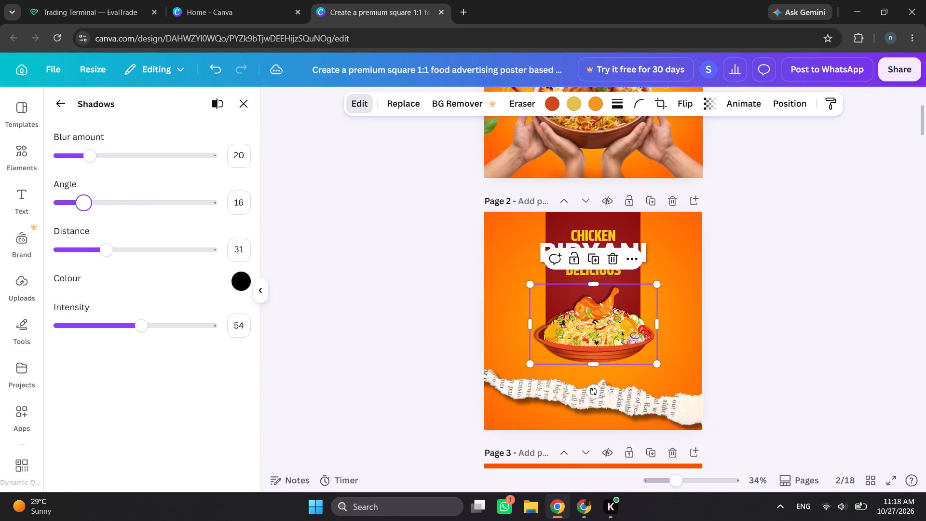
pyautogui.moveTo(83, 183); pyautogui.dragTo(131, 186)
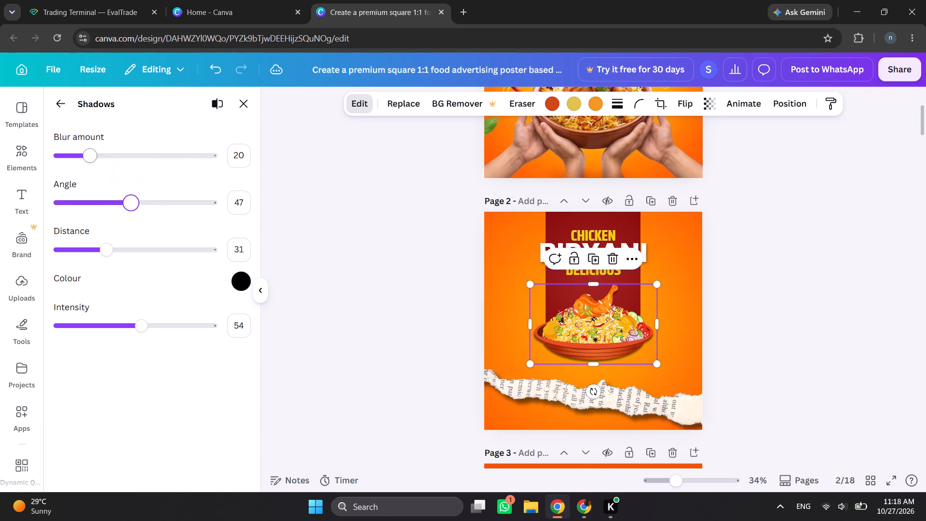
pyautogui.click(96, 154)
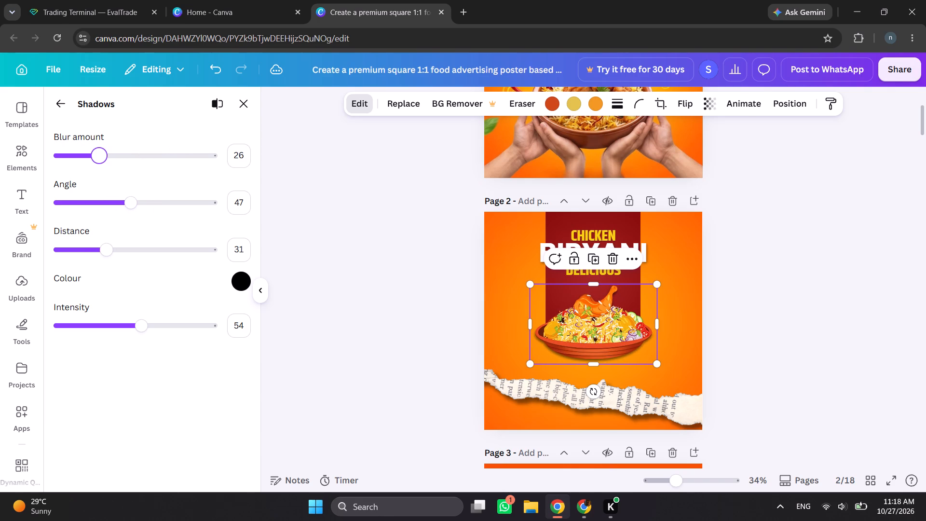
pyautogui.click(262, 295)
pyautogui.click(675, 293)
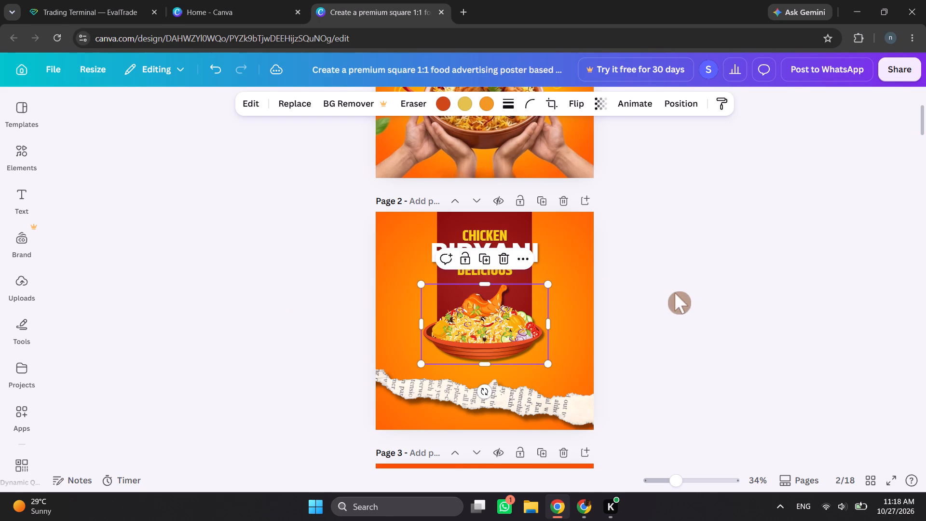
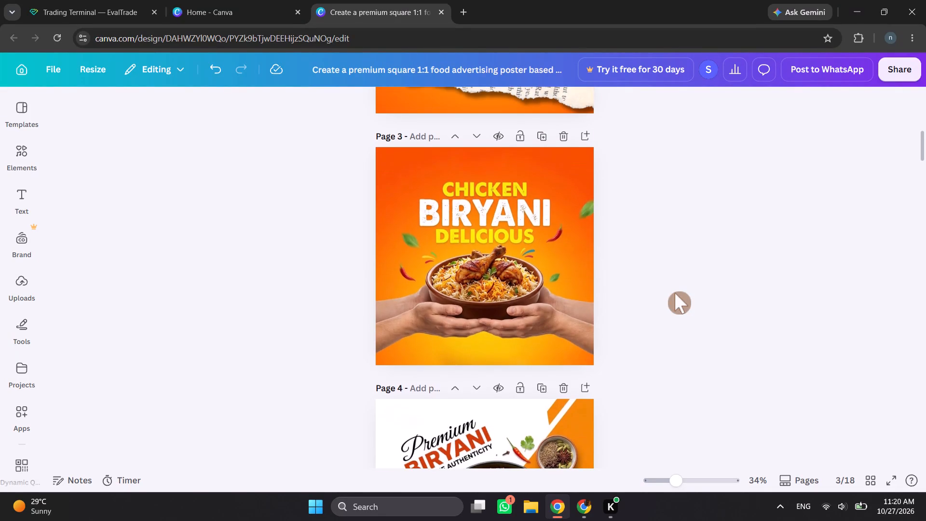
# Shift the Delicious Burger poster image on page 11 so it is centred horizontally and its top meets the page top.
pyautogui.scroll(-2, 675, 293)
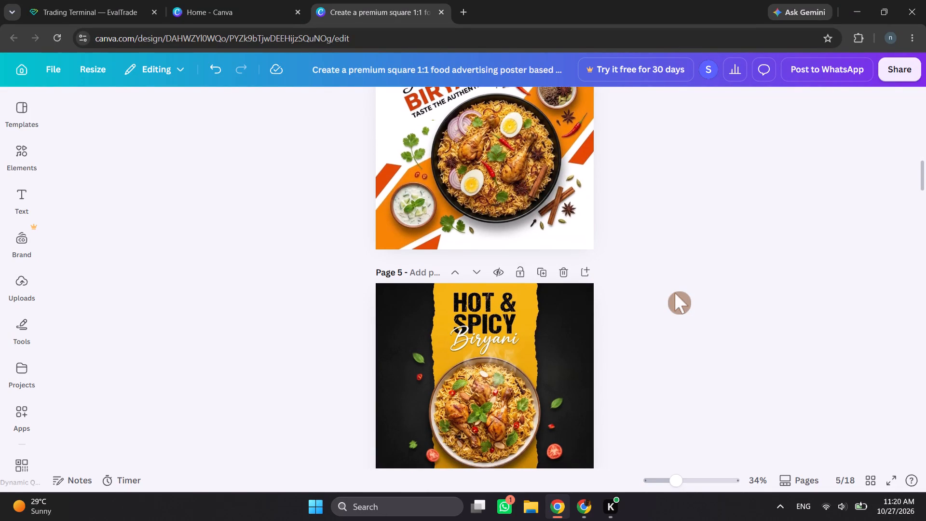
pyautogui.scroll(-7, 675, 293)
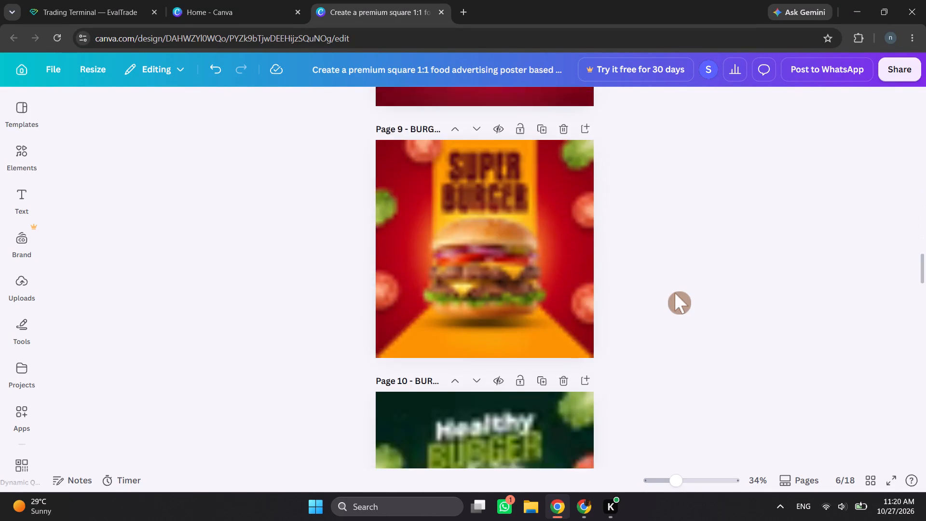
pyautogui.scroll(-1, 675, 293)
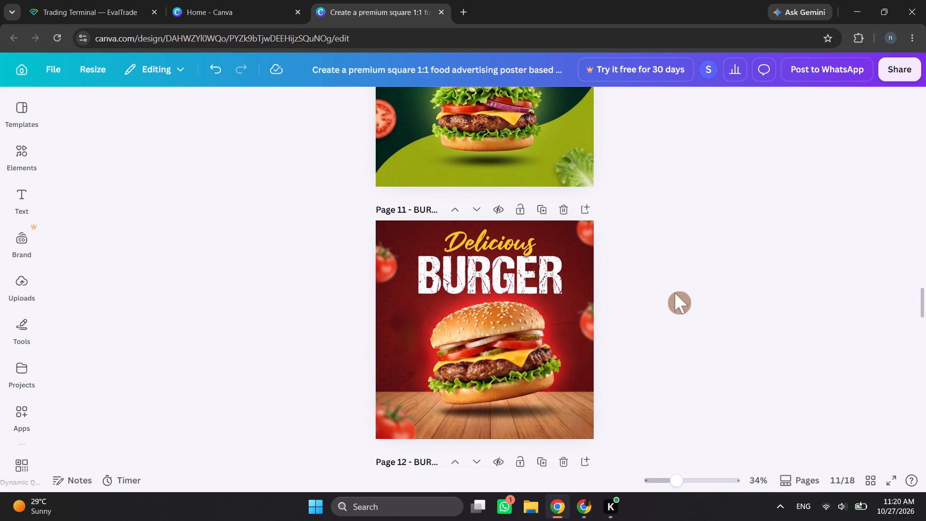
pyautogui.click(561, 319)
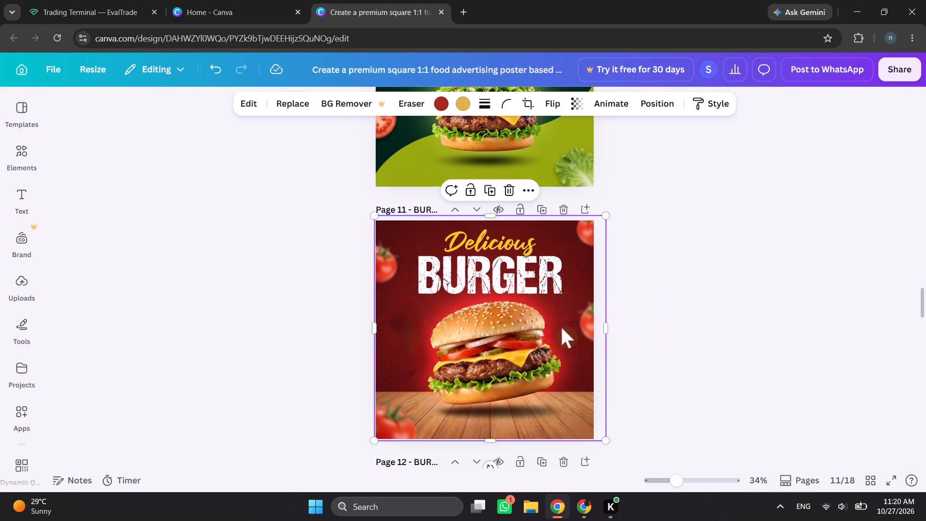
pyautogui.moveTo(561, 328); pyautogui.dragTo(557, 329)
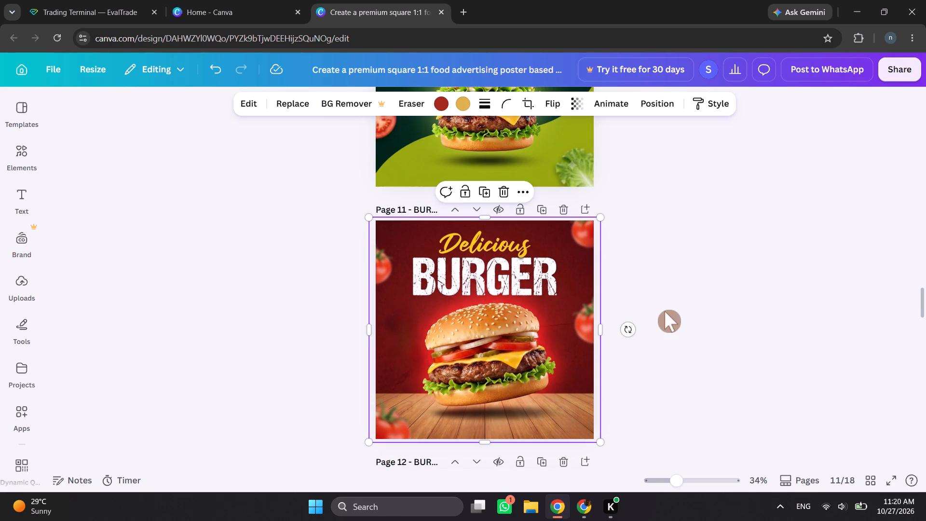
pyautogui.click(537, 322)
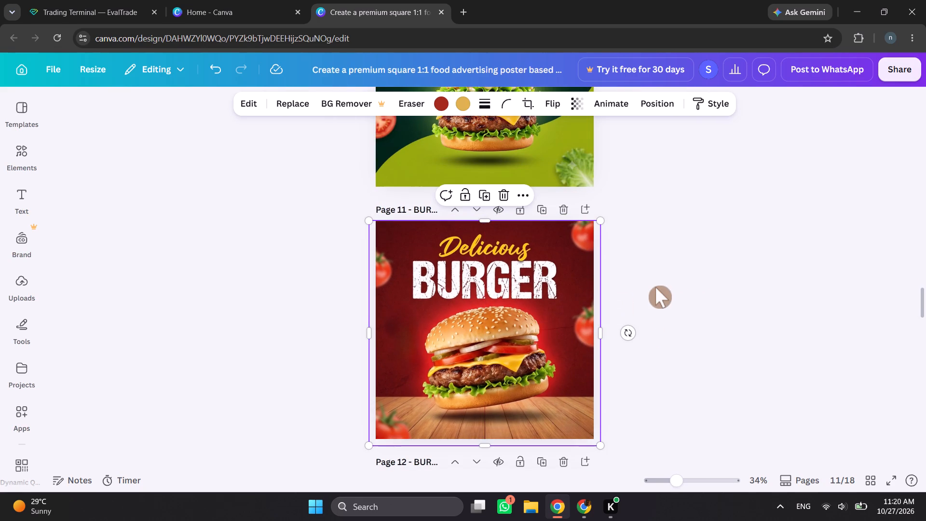
pyautogui.click(655, 287)
# Clear the BIRYANI THALI search and return to the main Elements categories.
pyautogui.scroll(1, 673, 269)
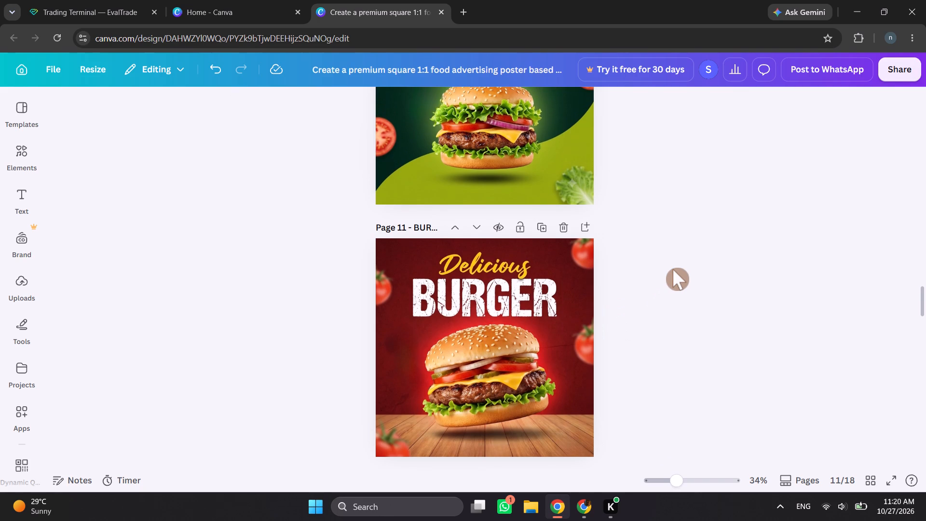
pyautogui.scroll(3, 673, 269)
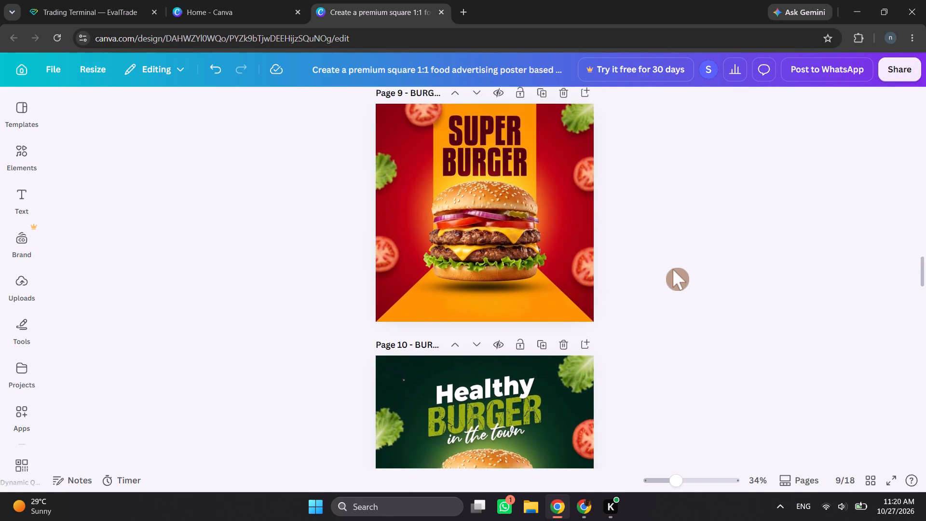
pyautogui.scroll(-2, 673, 269)
pyautogui.click(521, 326)
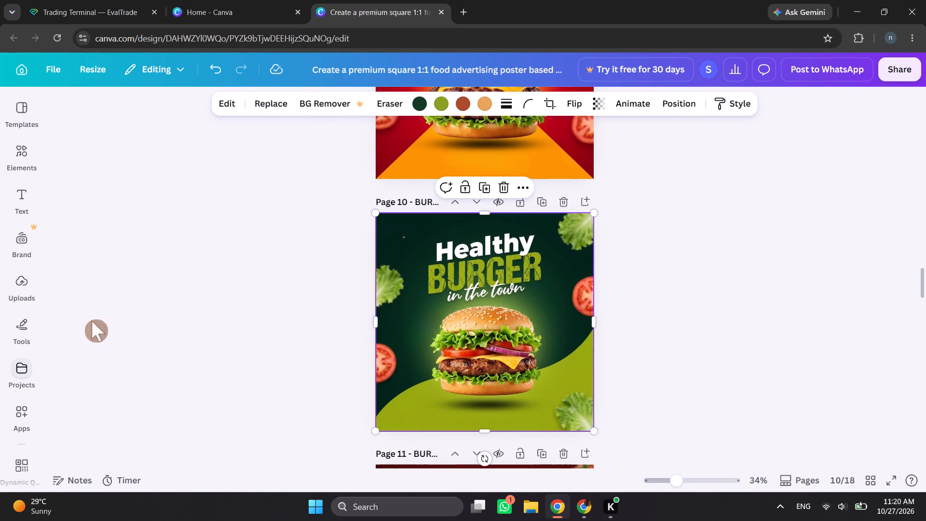
pyautogui.click(24, 161)
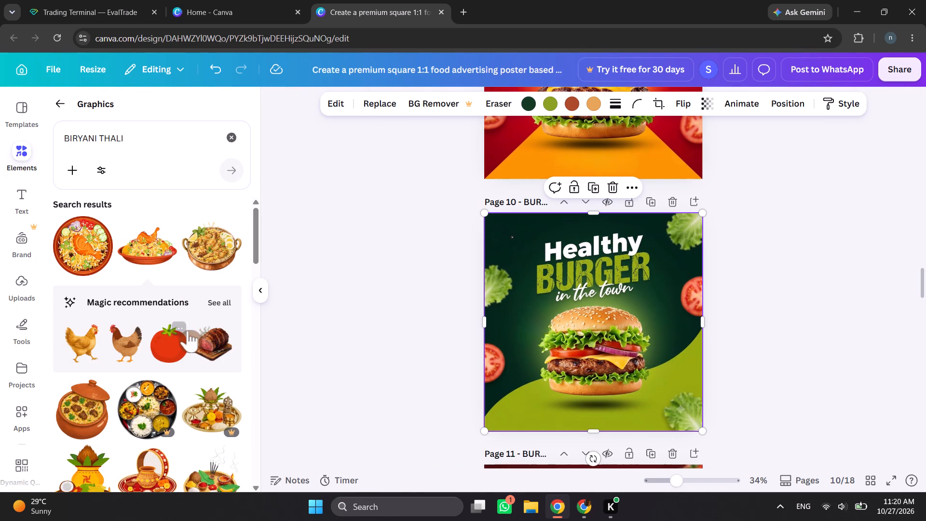
pyautogui.scroll(-4, 159, 320)
pyautogui.scroll(10, 159, 320)
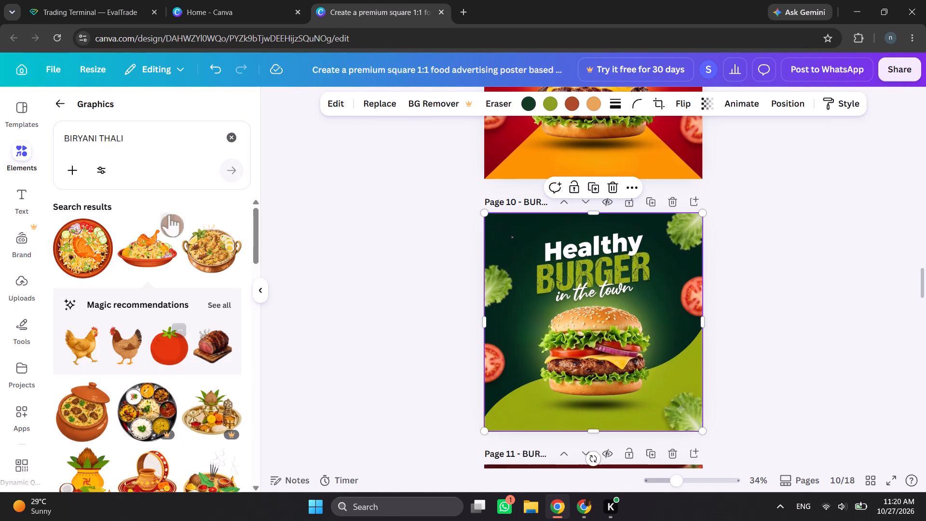
pyautogui.click(233, 145)
pyautogui.click(65, 116)
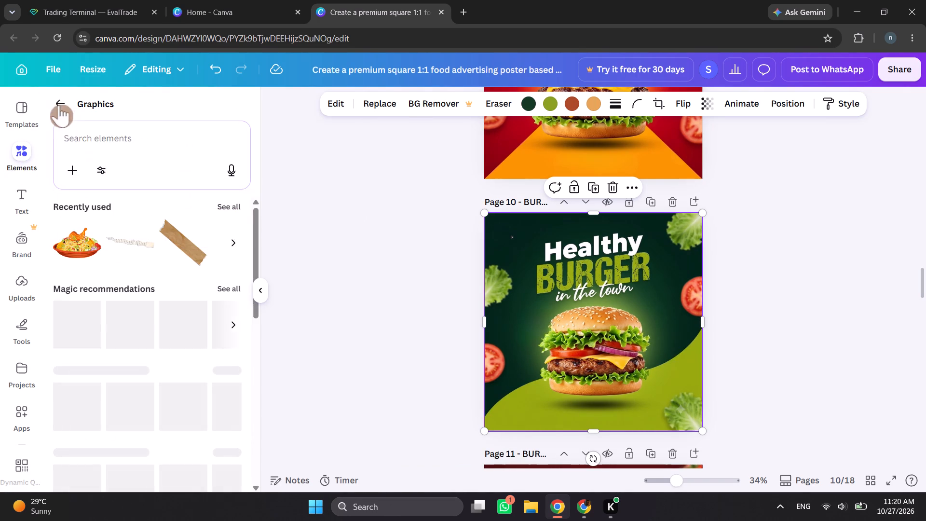
pyautogui.click(59, 105)
pyautogui.scroll(5, 146, 295)
pyautogui.scroll(-1, 146, 295)
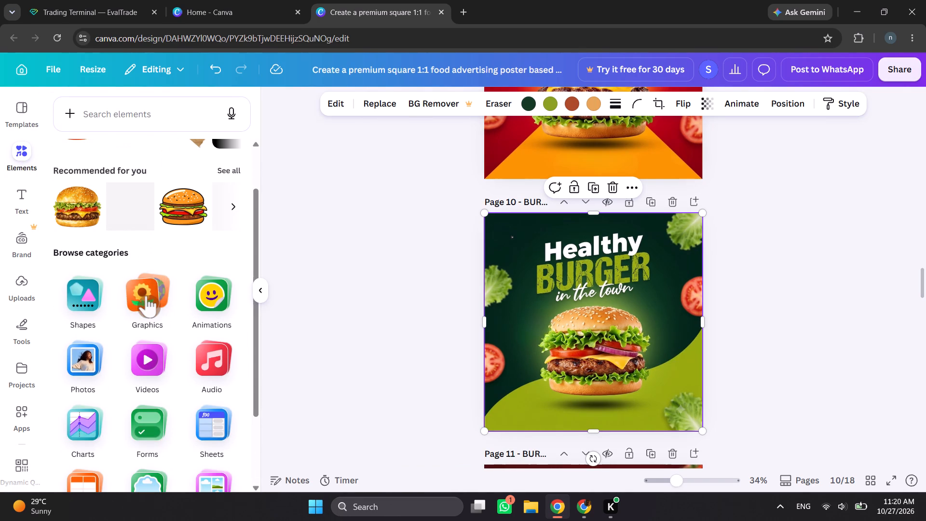
# Add a square shape from the recently used elements to the Super Burger poster on page 9.
pyautogui.click(776, 368)
pyautogui.scroll(5, 776, 368)
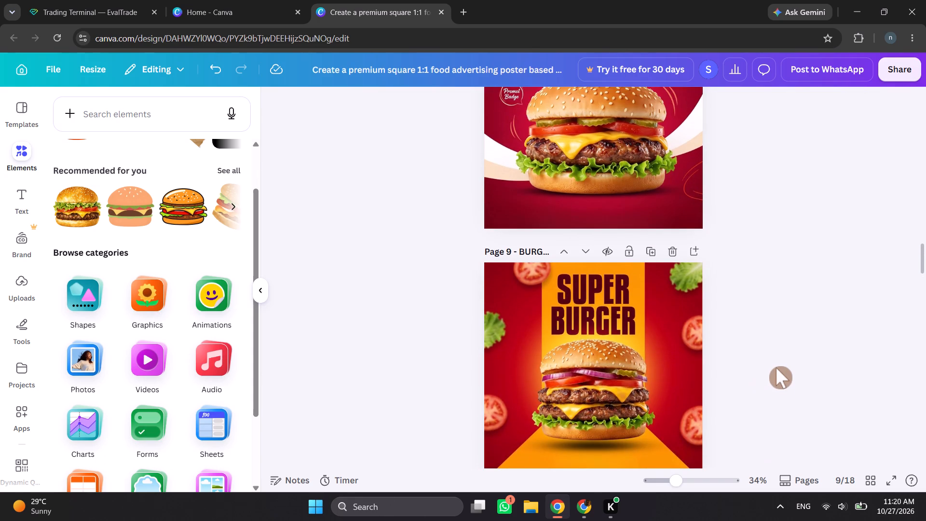
pyautogui.scroll(-1, 776, 368)
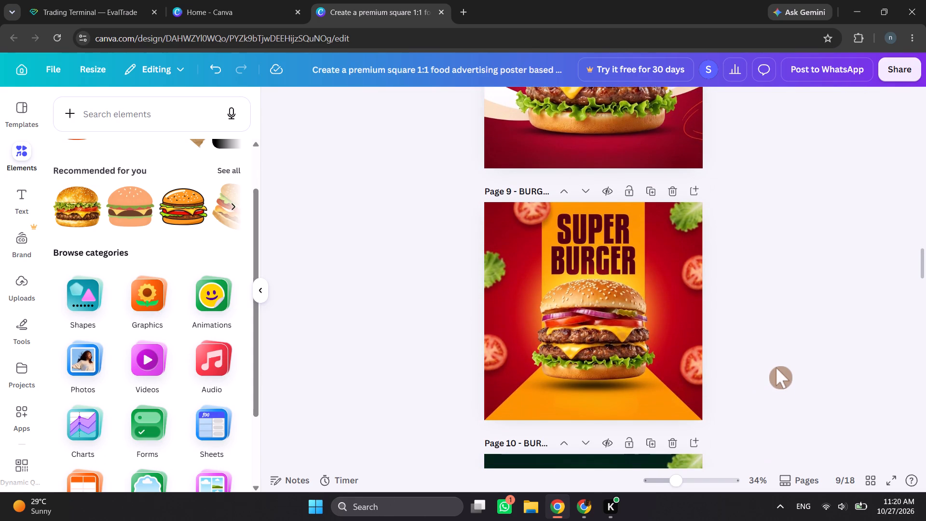
pyautogui.scroll(5, 152, 298)
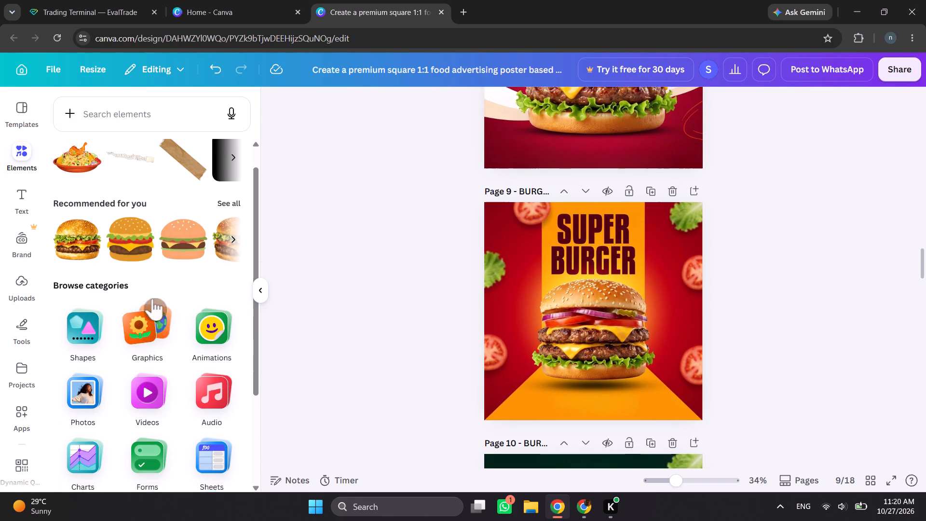
pyautogui.scroll(-2, 108, 253)
pyautogui.scroll(5, 108, 253)
pyautogui.click(233, 190)
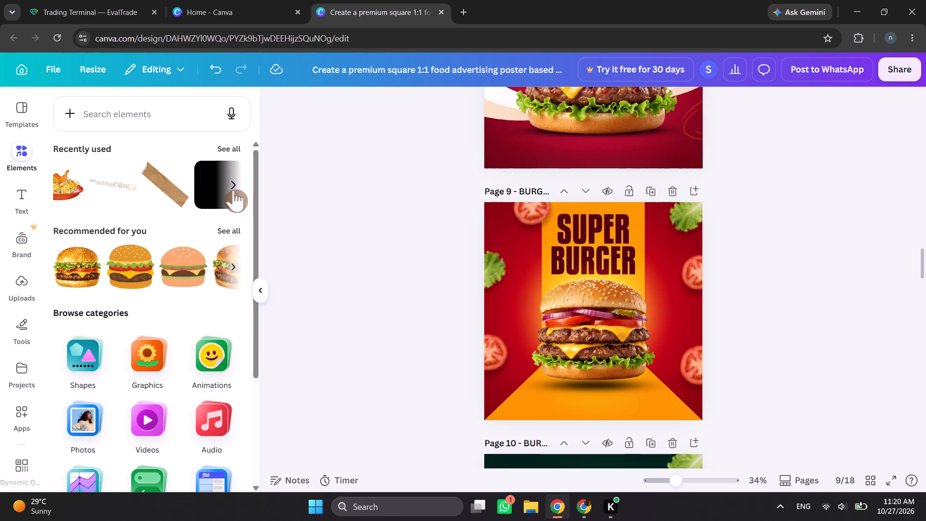
pyautogui.click(231, 187)
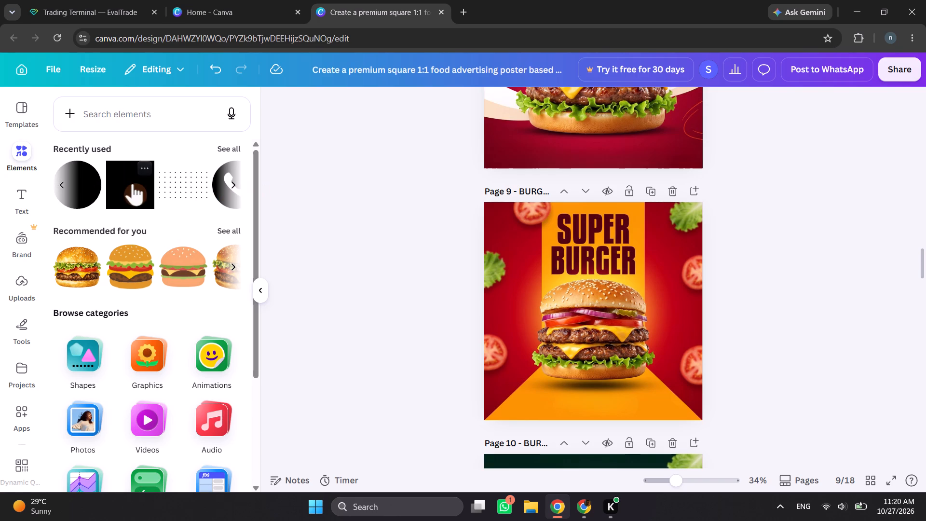
pyautogui.click(131, 192)
pyautogui.click(399, 290)
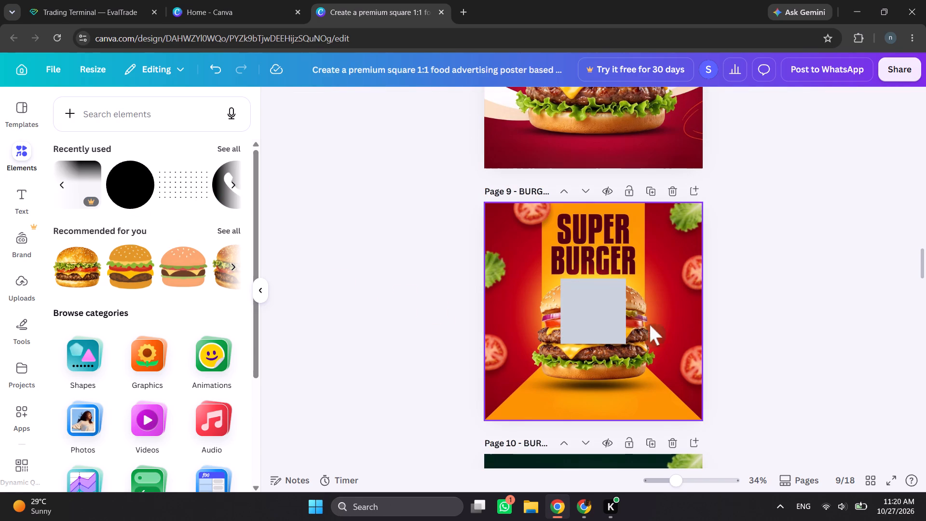
# Align the grey square with the top of page 9's yellow column and stretch it to the column's width, down to the burger's bottom bun.
pyautogui.moveTo(591, 316); pyautogui.dragTo(574, 247)
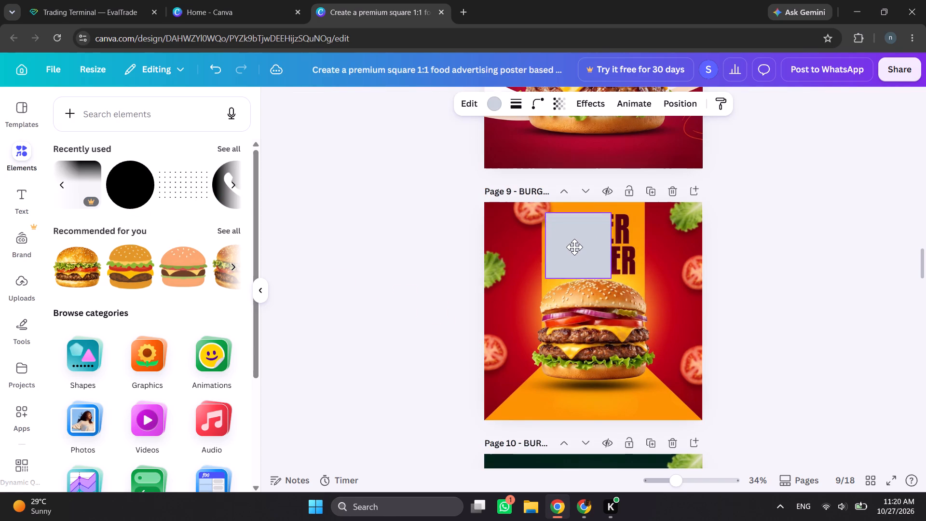
pyautogui.moveTo(574, 247); pyautogui.dragTo(572, 243)
pyautogui.moveTo(605, 232); pyautogui.dragTo(638, 232)
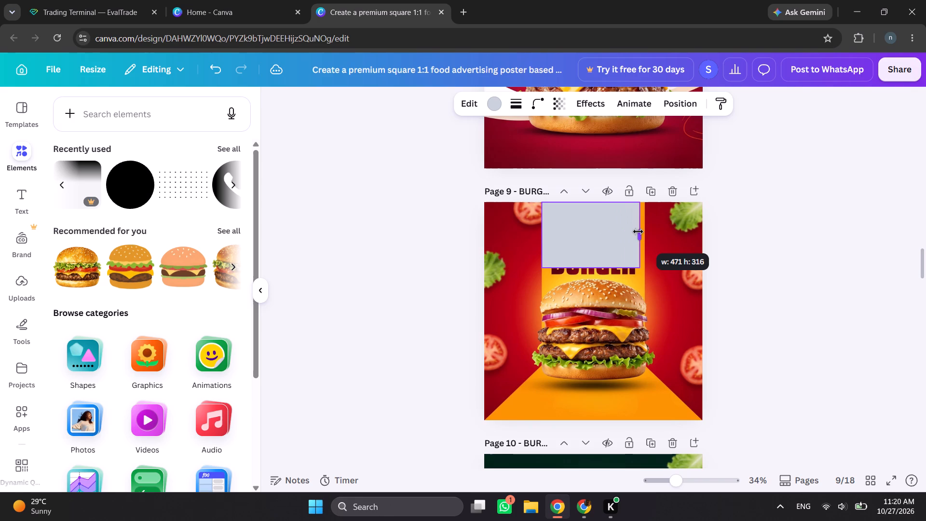
pyautogui.moveTo(638, 232); pyautogui.dragTo(643, 233)
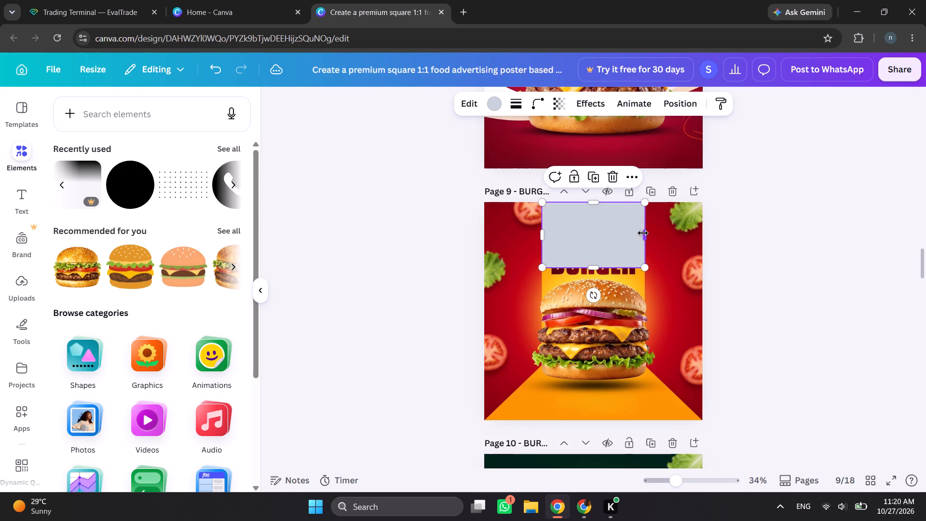
pyautogui.moveTo(593, 268); pyautogui.dragTo(580, 366)
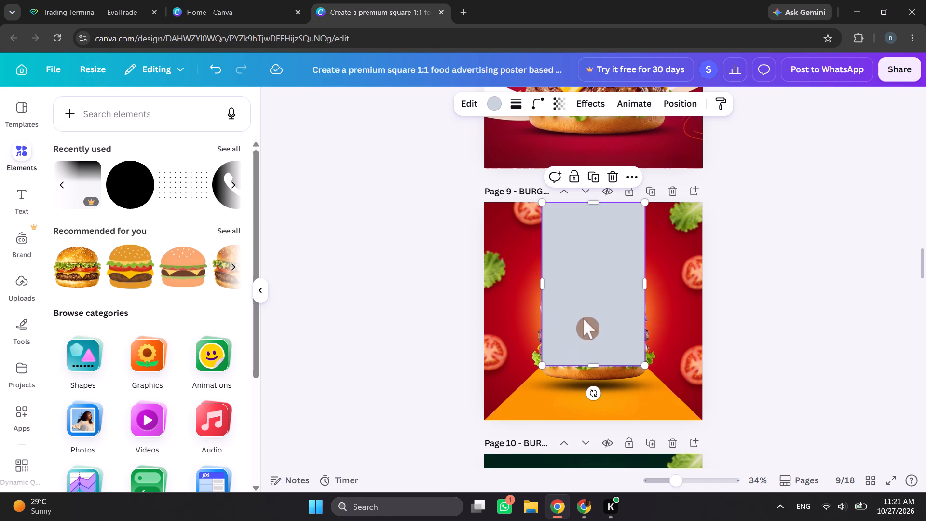
# Duplicate the tall grey rectangle and shrink the copy to a small rectangle near the base of the burger on page 9.
pyautogui.click(579, 297)
pyautogui.click(598, 175)
pyautogui.moveTo(590, 291); pyautogui.dragTo(577, 319)
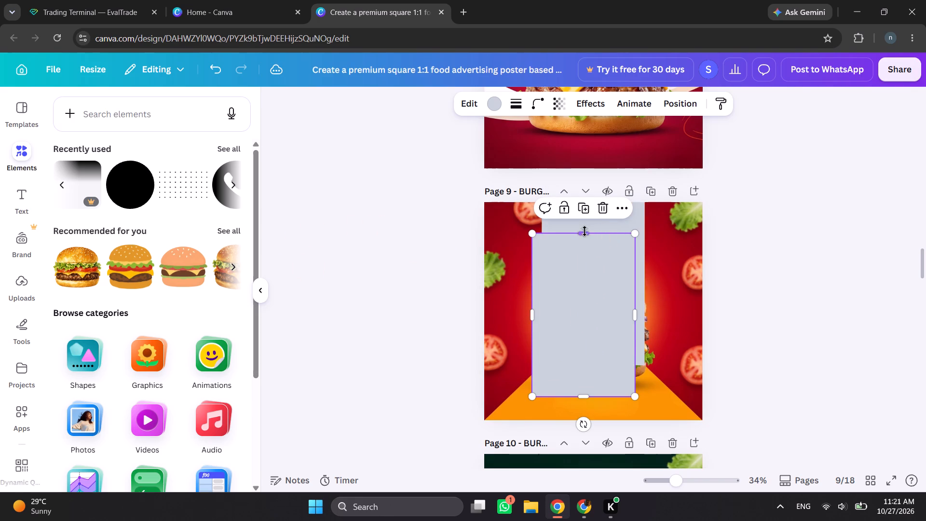
pyautogui.moveTo(584, 232); pyautogui.dragTo(579, 335)
pyautogui.moveTo(570, 364); pyautogui.dragTo(616, 370)
pyautogui.moveTo(685, 370); pyautogui.dragTo(679, 370)
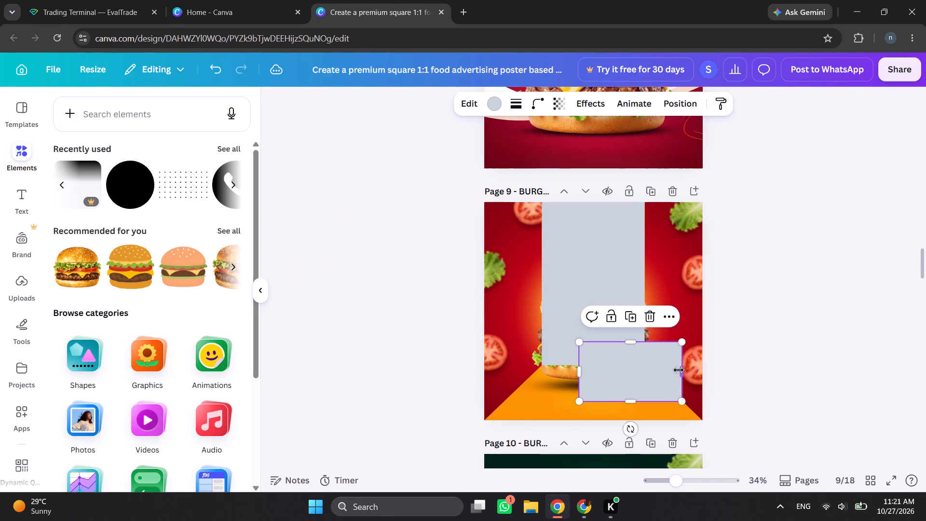
pyautogui.moveTo(679, 370); pyautogui.dragTo(615, 364)
pyautogui.moveTo(595, 372); pyautogui.dragTo(581, 364)
# Rotate the small rectangle to 45° and place it along the slanted left edge of the yellow floor on page 9.
pyautogui.moveTo(568, 419); pyautogui.dragTo(532, 401)
pyautogui.moveTo(586, 363); pyautogui.dragTo(548, 386)
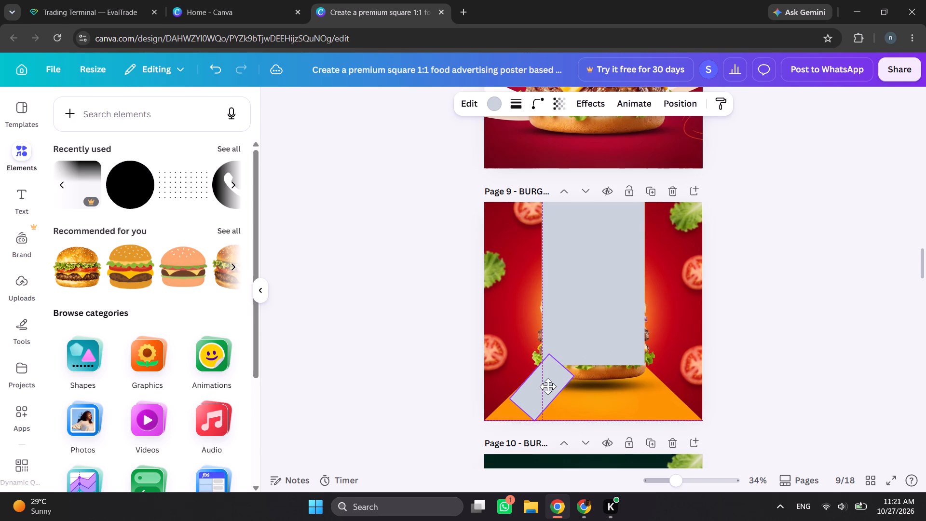
pyautogui.moveTo(548, 386); pyautogui.dragTo(548, 390)
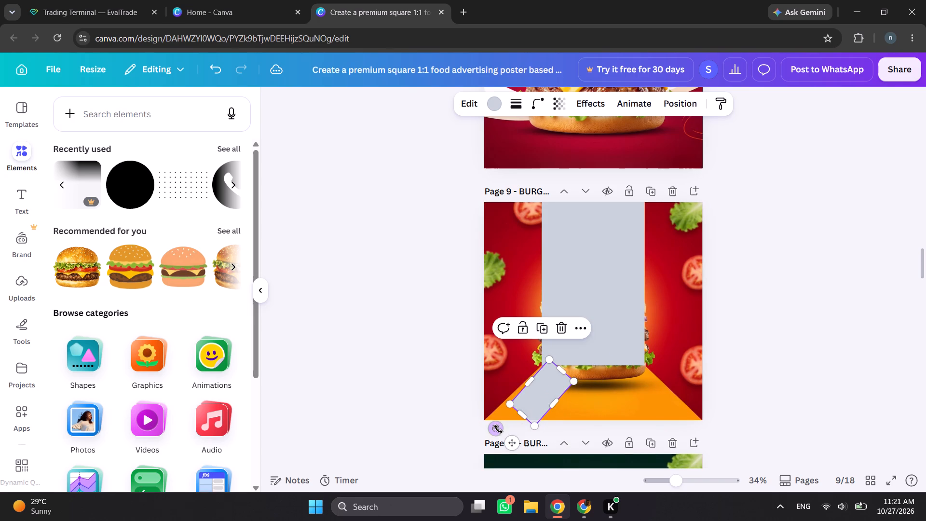
pyautogui.moveTo(498, 430); pyautogui.dragTo(494, 430)
pyautogui.moveTo(546, 389); pyautogui.dragTo(543, 390)
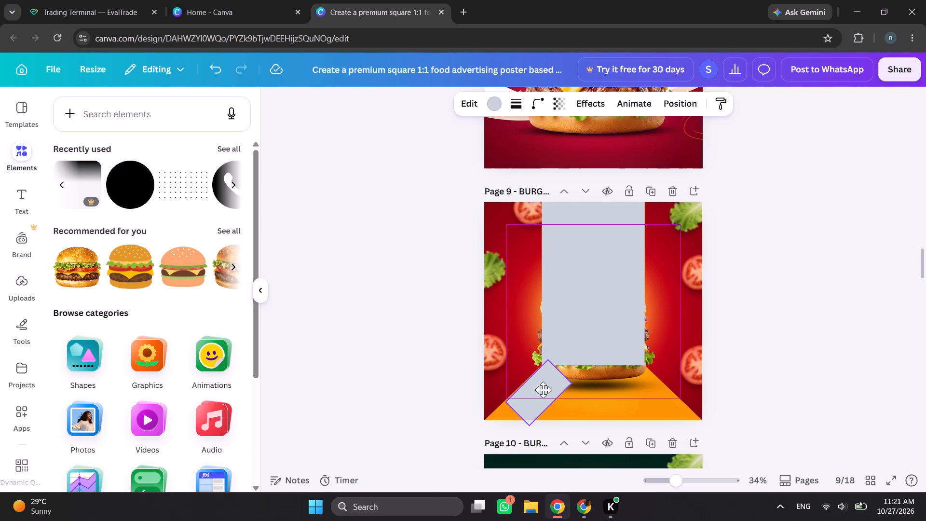
pyautogui.moveTo(543, 390); pyautogui.dragTo(538, 389)
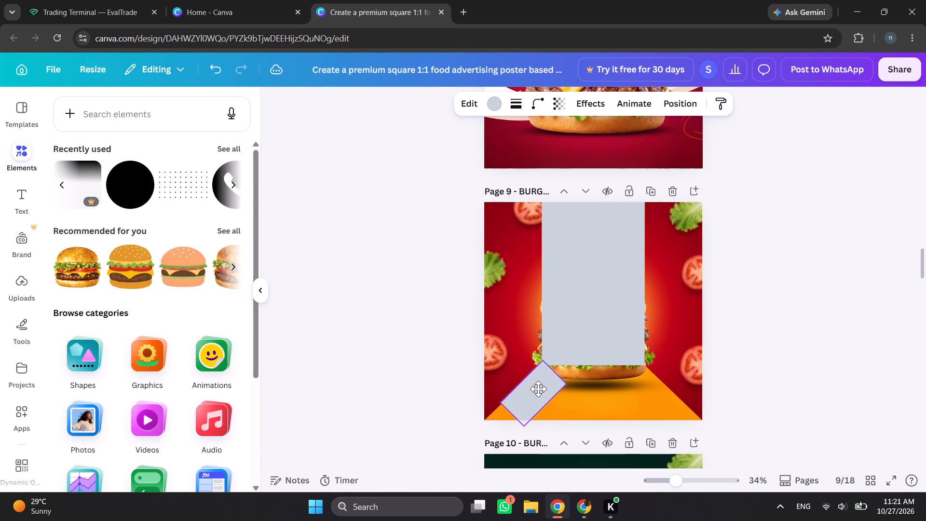
pyautogui.moveTo(538, 389); pyautogui.dragTo(540, 390)
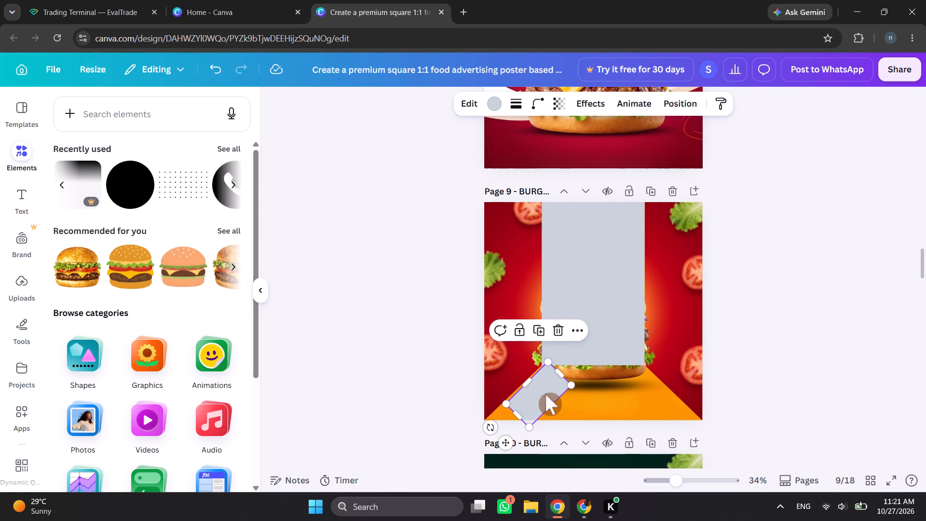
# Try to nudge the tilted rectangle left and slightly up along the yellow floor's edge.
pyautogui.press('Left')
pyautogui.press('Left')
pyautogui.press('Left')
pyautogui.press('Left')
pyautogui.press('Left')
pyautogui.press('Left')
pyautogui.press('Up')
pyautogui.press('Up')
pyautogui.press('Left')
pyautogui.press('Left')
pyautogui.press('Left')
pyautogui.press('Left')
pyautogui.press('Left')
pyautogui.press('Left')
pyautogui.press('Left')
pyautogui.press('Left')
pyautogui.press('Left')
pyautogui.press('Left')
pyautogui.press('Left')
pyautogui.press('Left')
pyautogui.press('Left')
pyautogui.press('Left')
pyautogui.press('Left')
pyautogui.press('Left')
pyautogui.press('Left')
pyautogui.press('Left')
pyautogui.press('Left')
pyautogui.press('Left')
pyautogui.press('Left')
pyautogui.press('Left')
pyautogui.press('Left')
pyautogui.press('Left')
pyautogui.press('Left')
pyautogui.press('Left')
# Lengthen the tilted rectangle along the yellow floor's slanted left edge, down to page 9's bottom-left corner.
pyautogui.click(488, 429)
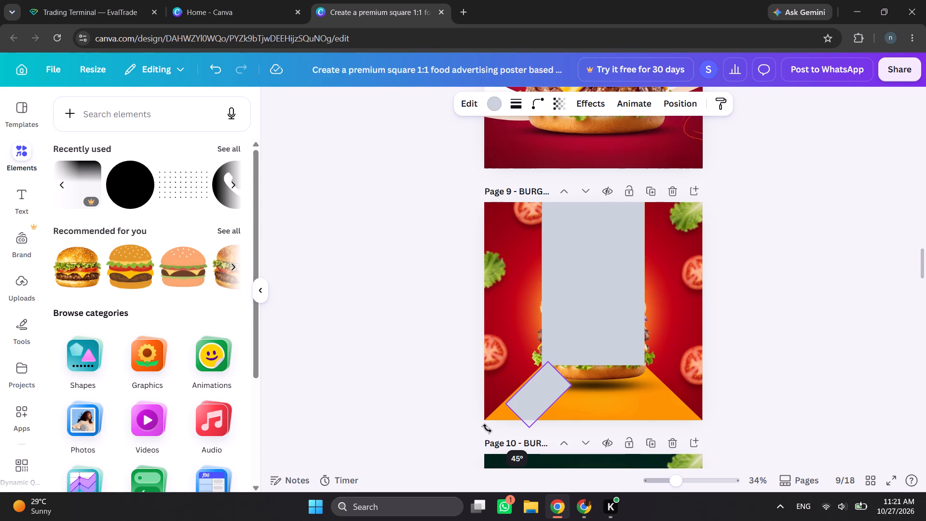
pyautogui.moveTo(515, 414); pyautogui.dragTo(484, 425)
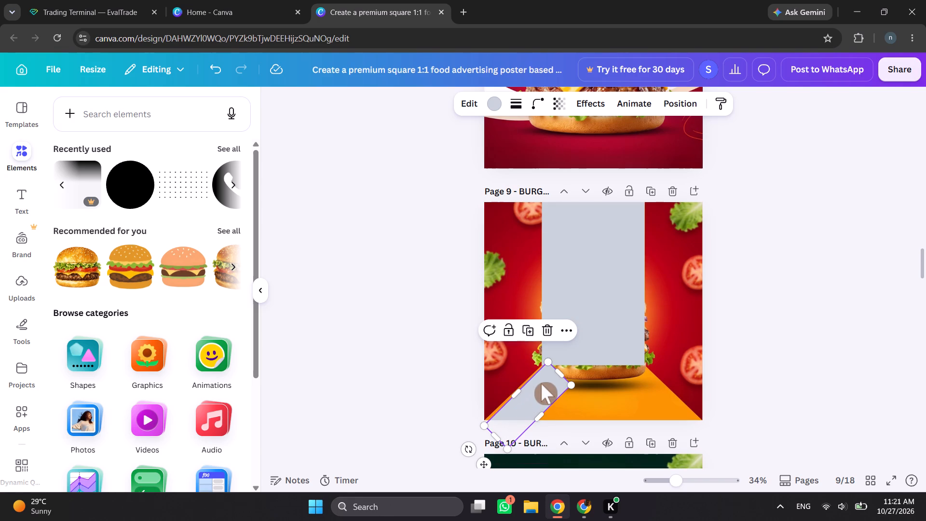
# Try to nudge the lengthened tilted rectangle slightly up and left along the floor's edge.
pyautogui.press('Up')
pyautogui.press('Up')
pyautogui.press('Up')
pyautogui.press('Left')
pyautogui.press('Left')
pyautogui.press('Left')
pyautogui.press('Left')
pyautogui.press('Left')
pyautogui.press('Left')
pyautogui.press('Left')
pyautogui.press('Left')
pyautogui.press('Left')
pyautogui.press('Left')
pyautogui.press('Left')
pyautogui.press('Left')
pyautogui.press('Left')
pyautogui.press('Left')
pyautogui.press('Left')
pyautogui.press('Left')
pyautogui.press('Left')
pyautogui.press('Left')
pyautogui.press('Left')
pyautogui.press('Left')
# Reselect the tilted rectangle and nudge it slightly left and up to match the yellow floor's slanted left edge.
pyautogui.click(466, 370)
pyautogui.click(534, 409)
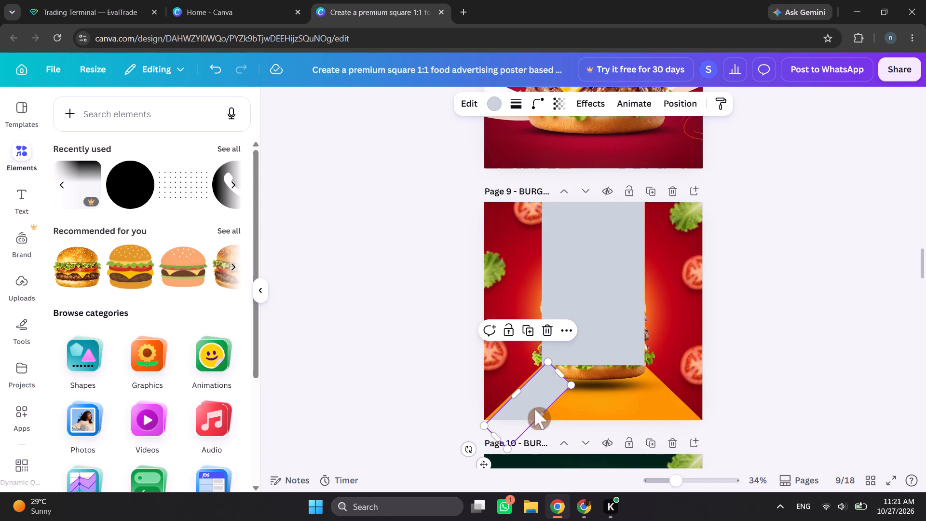
pyautogui.press('Left')
pyautogui.press('Left')
pyautogui.press('Left')
pyautogui.press('Left')
pyautogui.press('Left')
pyautogui.press('Left')
pyautogui.press('Left')
pyautogui.press('Left')
pyautogui.press('Left')
pyautogui.press('Left')
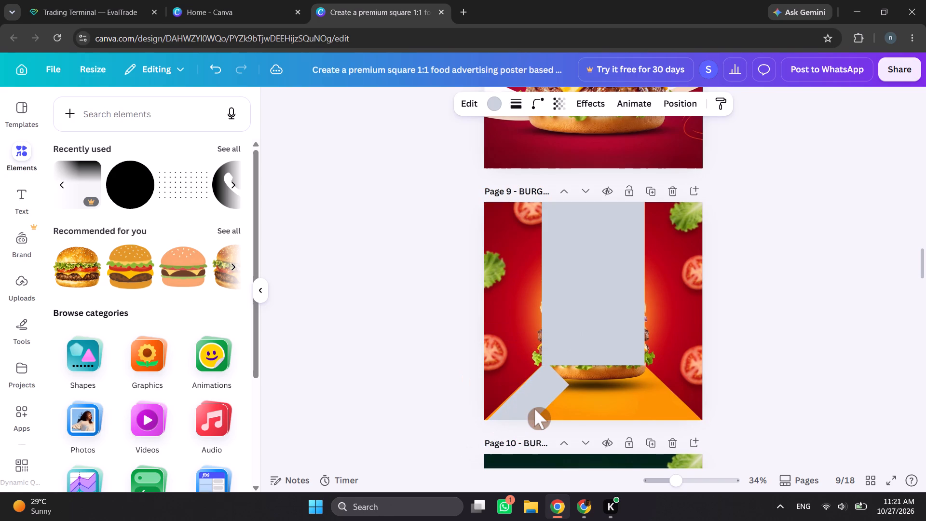
pyautogui.press('Left')
pyautogui.press('Left')
pyautogui.press('Up')
pyautogui.press('Up')
pyautogui.press('Up')
pyautogui.press('Left')
pyautogui.press('Left')
pyautogui.press('Up')
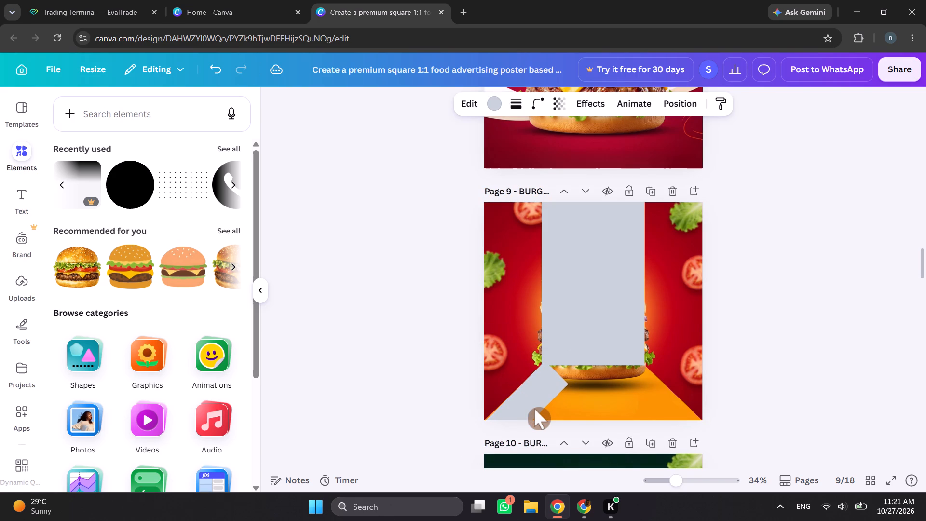
pyautogui.press('Right')
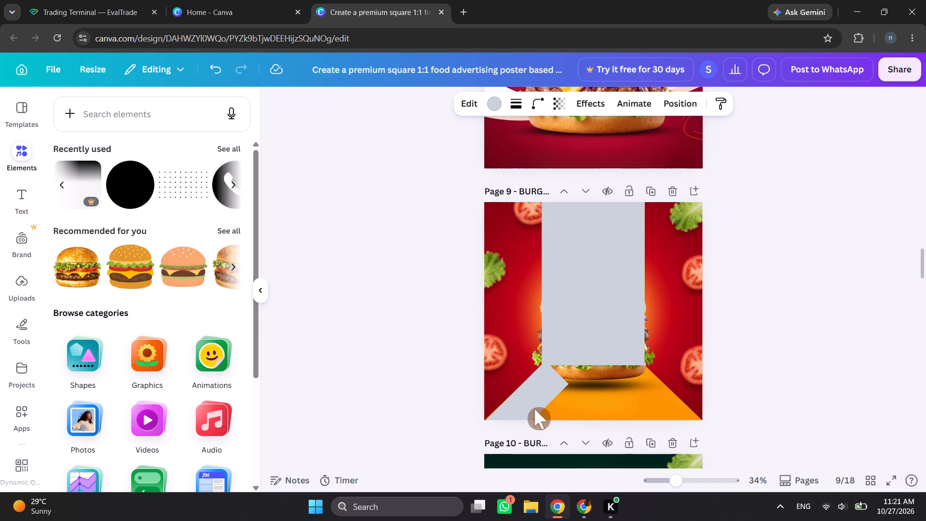
pyautogui.click(535, 409)
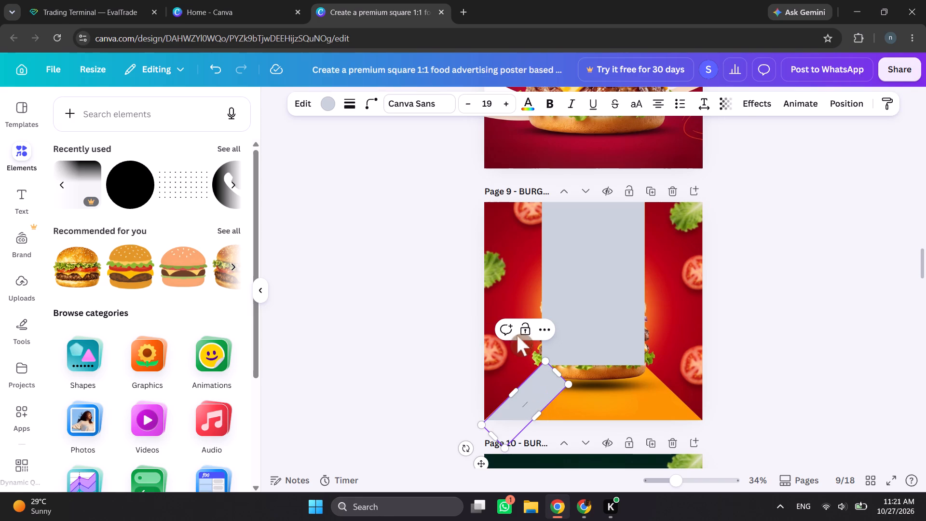
pyautogui.click(531, 399)
pyautogui.click(450, 382)
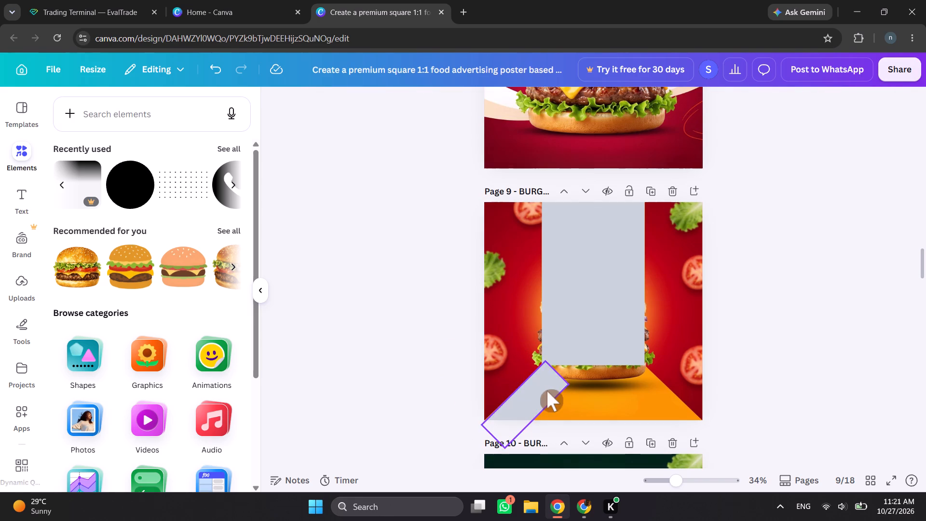
# Duplicate the tilted rectangle, rotate the copy to the mirrored slant, and place it along the yellow floor's right edge.
pyautogui.click(547, 391)
pyautogui.click(529, 322)
pyautogui.moveTo(542, 389); pyautogui.dragTo(603, 349)
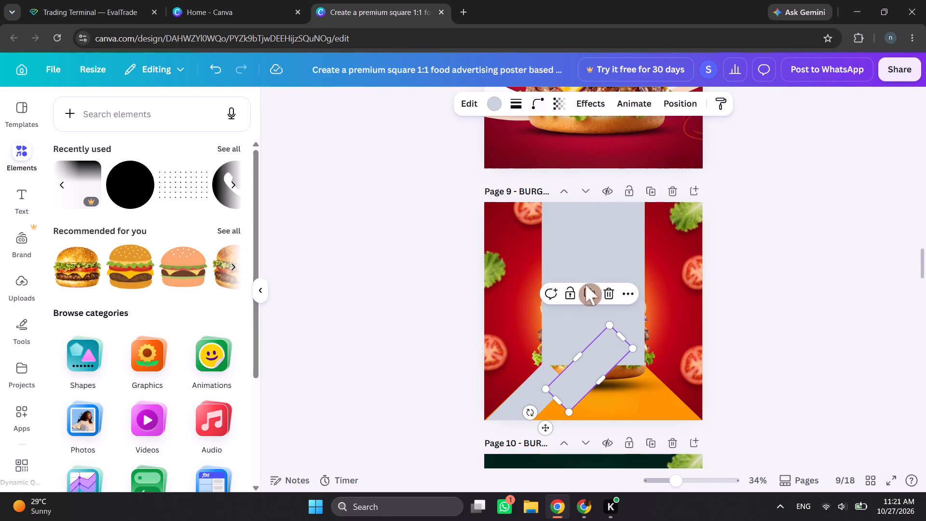
pyautogui.moveTo(596, 357); pyautogui.dragTo(612, 351)
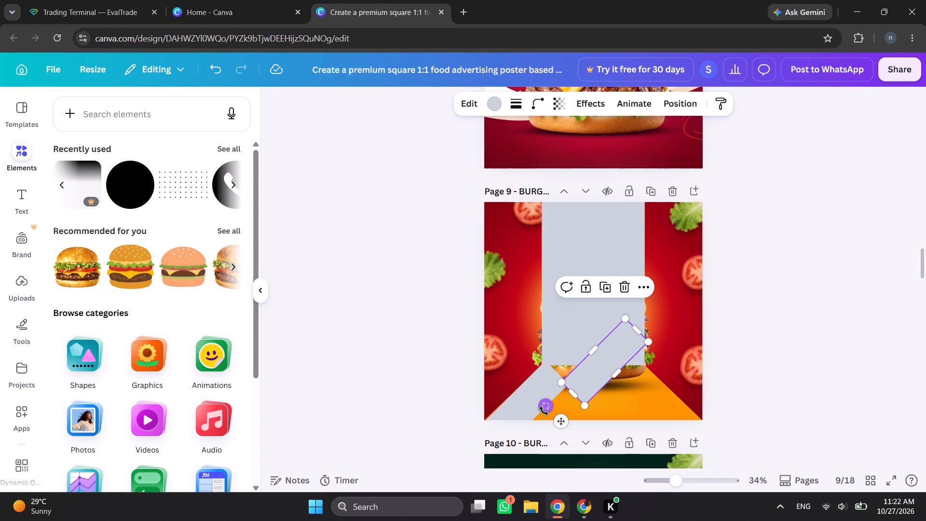
pyautogui.moveTo(546, 406); pyautogui.dragTo(636, 407)
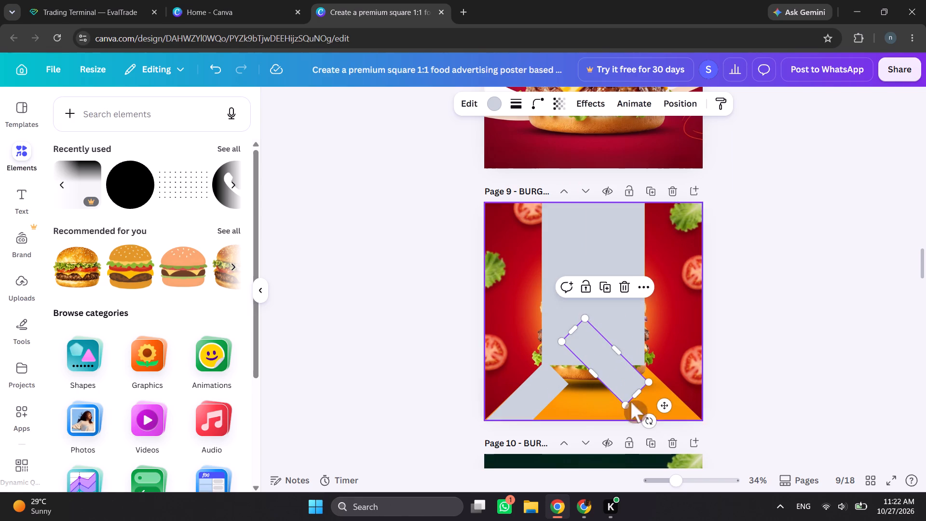
pyautogui.moveTo(601, 363); pyautogui.dragTo(650, 402)
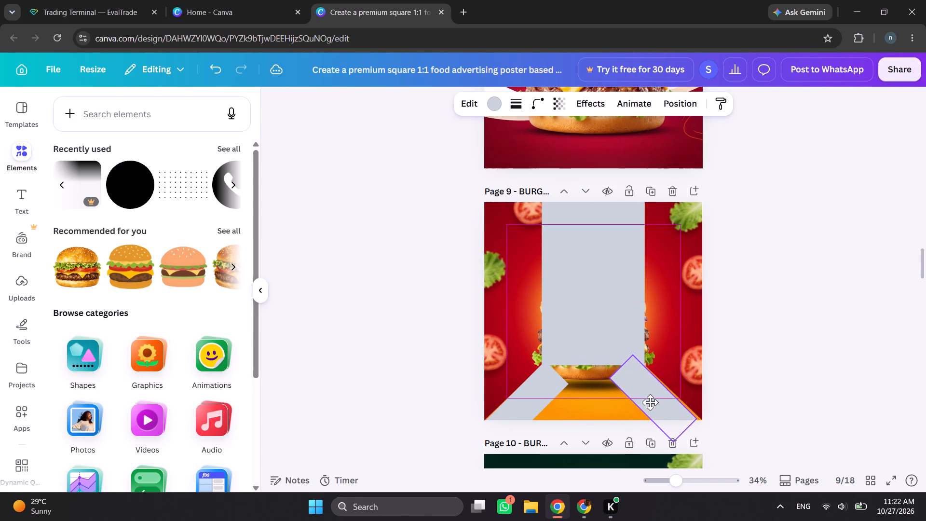
pyautogui.moveTo(650, 402); pyautogui.dragTo(656, 403)
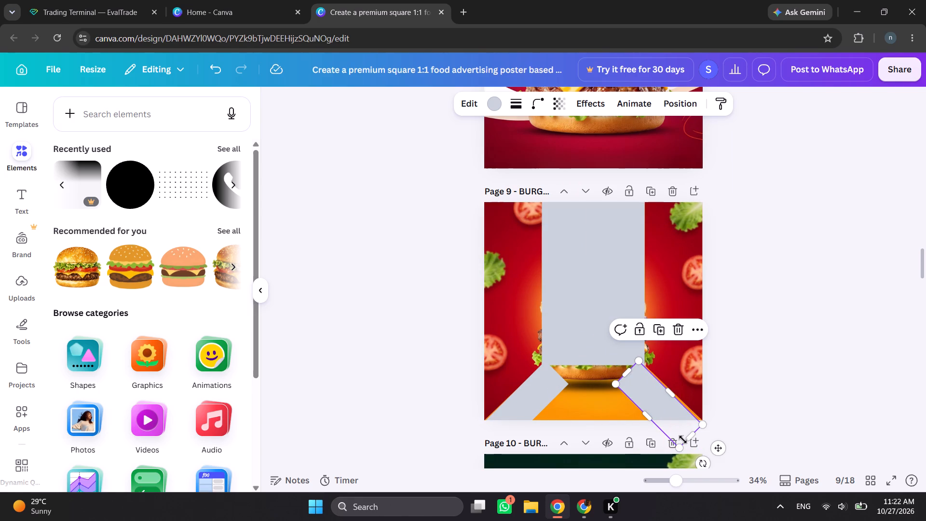
# Nudge the mirrored rectangle slightly right and up to match the yellow floor's slanted right edge.
pyautogui.doubleClick(701, 459)
pyautogui.click(764, 369)
pyautogui.click(666, 403)
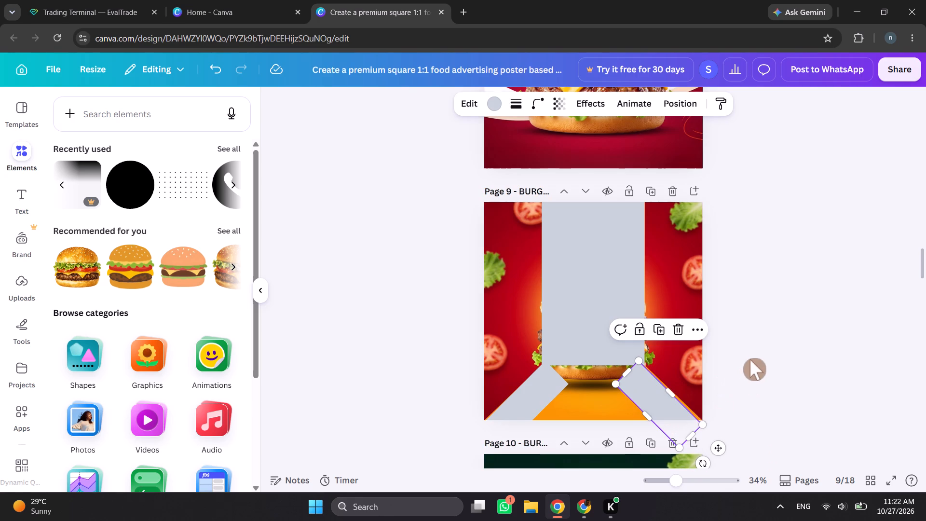
pyautogui.press('Right')
pyautogui.press('Right')
pyautogui.press('Up')
pyautogui.press('Up')
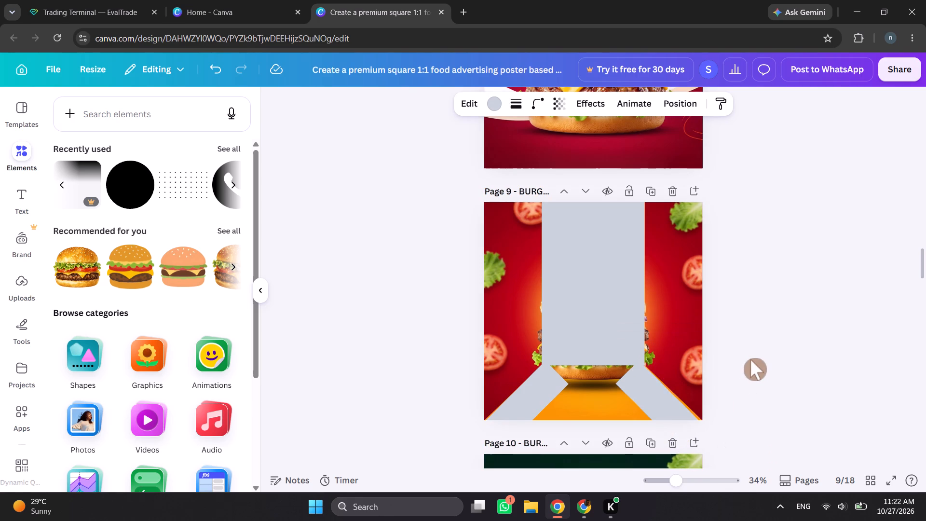
pyautogui.press('Right')
pyautogui.press('Right')
pyautogui.press('Up')
pyautogui.press('Up')
pyautogui.press('Right')
pyautogui.press('Right')
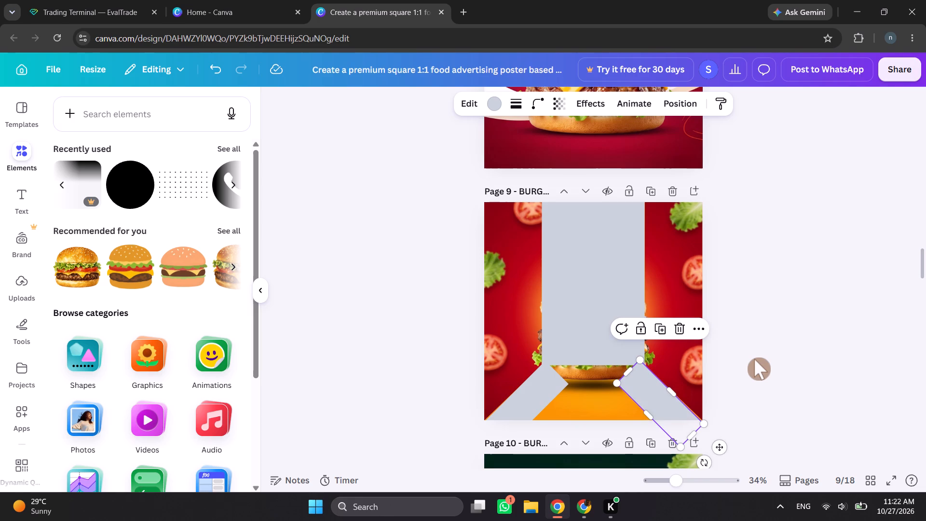
pyautogui.click(754, 359)
# Duplicate the tall column rectangle and shorten the copy to fill the floor between the tilted rectangles, slightly overlapping the column's base.
pyautogui.click(610, 253)
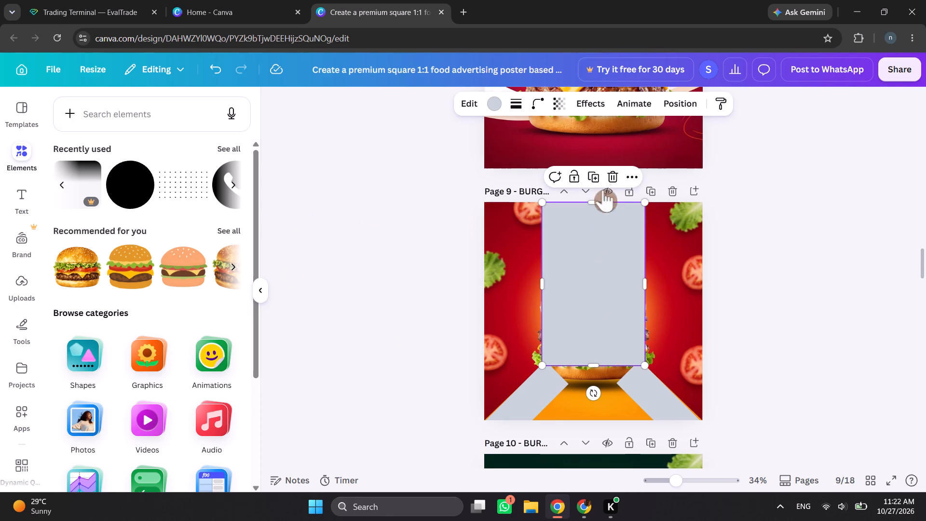
pyautogui.click(595, 171)
pyautogui.moveTo(600, 254); pyautogui.dragTo(596, 272)
pyautogui.moveTo(588, 220); pyautogui.dragTo(588, 273)
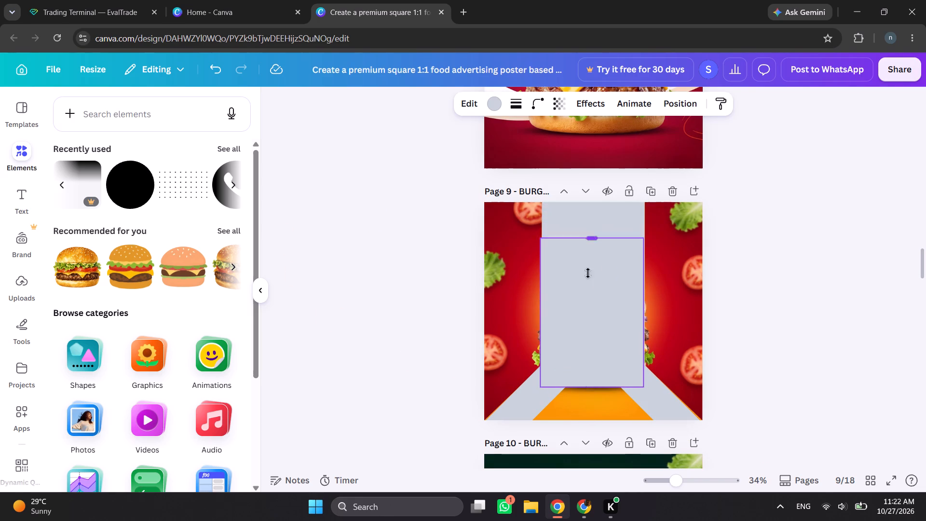
pyautogui.moveTo(588, 273); pyautogui.dragTo(590, 300)
pyautogui.moveTo(599, 362); pyautogui.dragTo(601, 424)
pyautogui.click(705, 329)
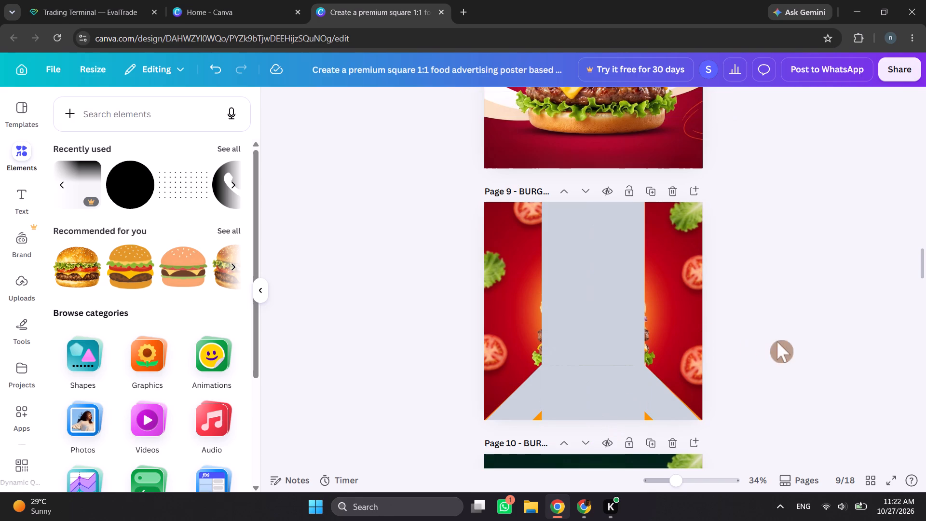
pyautogui.click(599, 394)
pyautogui.moveTo(591, 363); pyautogui.dragTo(586, 371)
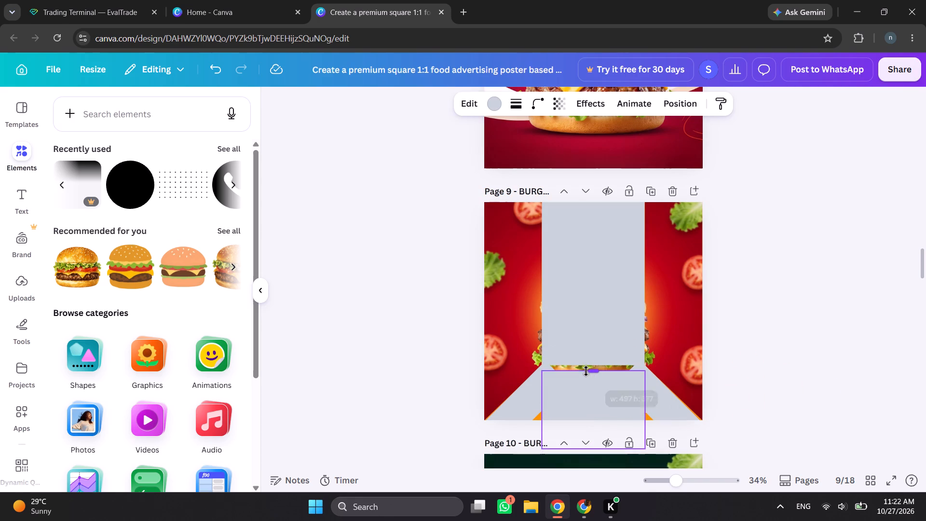
pyautogui.moveTo(586, 371); pyautogui.dragTo(585, 358)
pyautogui.click(773, 307)
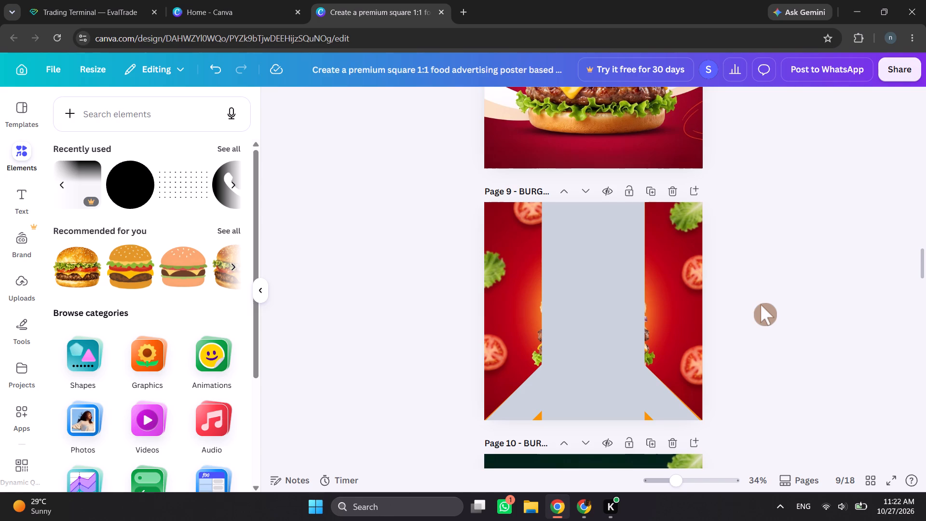
# Duplicate the middle floor rectangle, flatten and widen the copy, and place it over the orange gaps at page 9's bottom edge.
pyautogui.hscroll(-2, 762, 301)
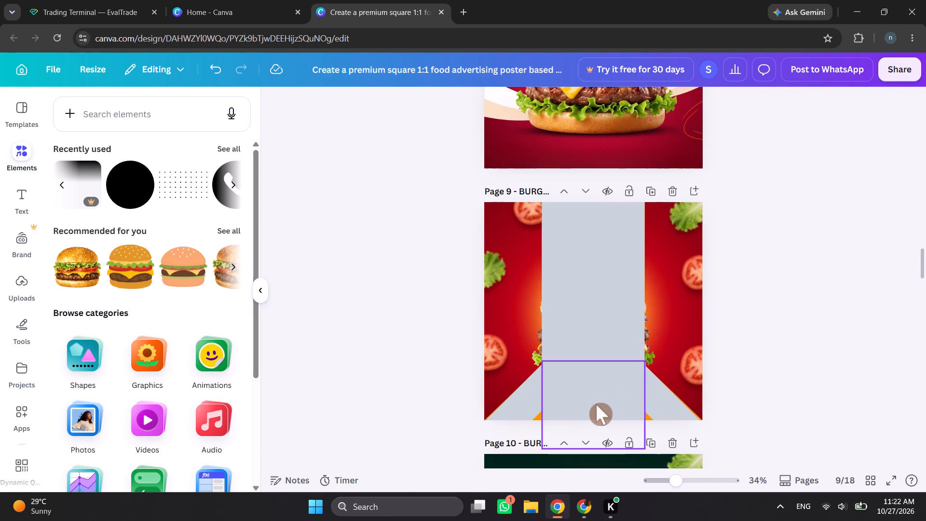
pyautogui.click(596, 404)
pyautogui.hscroll(-1, 596, 404)
pyautogui.click(590, 332)
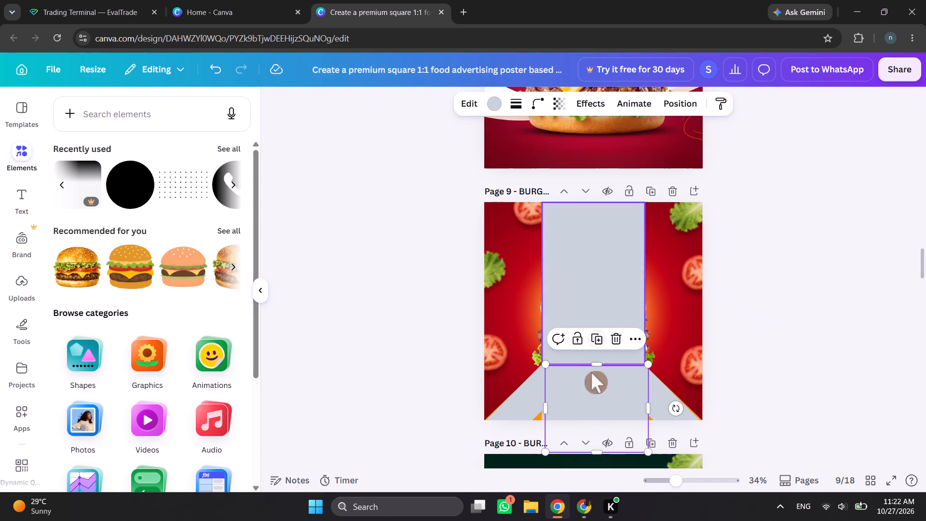
pyautogui.hscroll(-1, 591, 372)
pyautogui.moveTo(600, 367); pyautogui.dragTo(591, 414)
pyautogui.moveTo(608, 417); pyautogui.dragTo(602, 403)
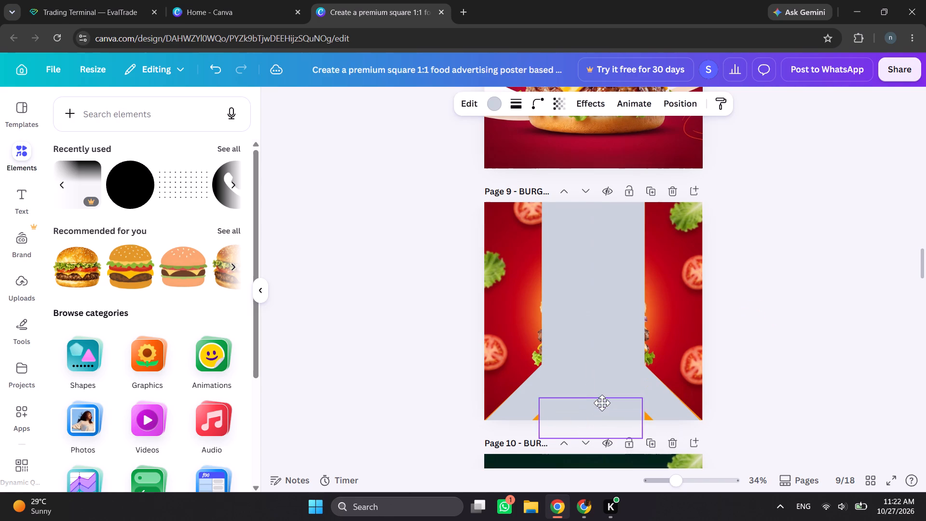
pyautogui.moveTo(602, 403); pyautogui.dragTo(592, 399)
pyautogui.hscroll(-1, 602, 403)
pyautogui.moveTo(628, 415); pyautogui.dragTo(657, 416)
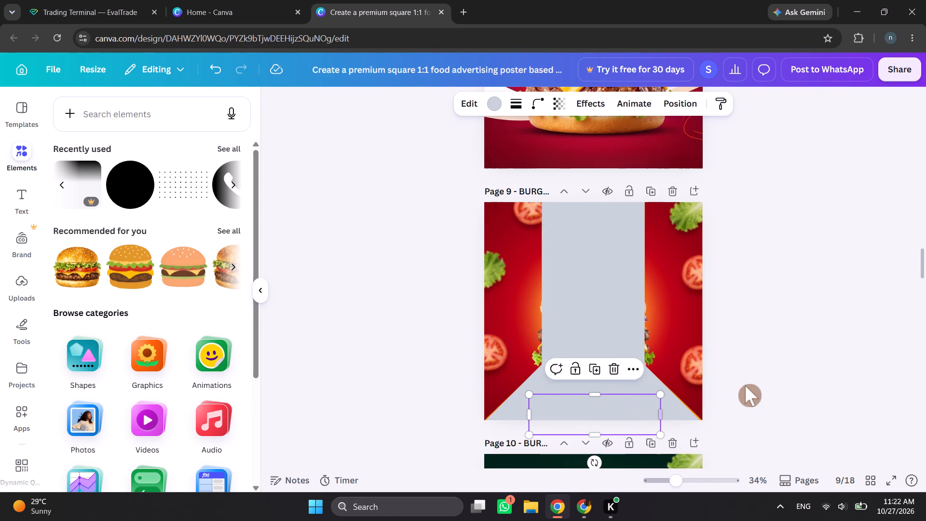
pyautogui.click(745, 385)
# Select the two tilted rectangles together with the tall floor rectangle between them on page 9.
pyautogui.hscroll(-1, 745, 385)
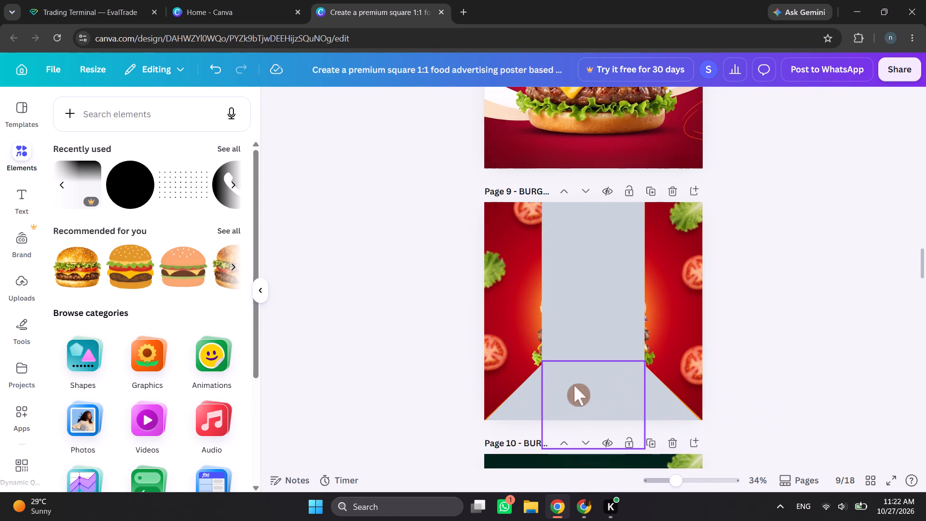
pyautogui.hscroll(-1, 574, 385)
pyautogui.click(528, 383)
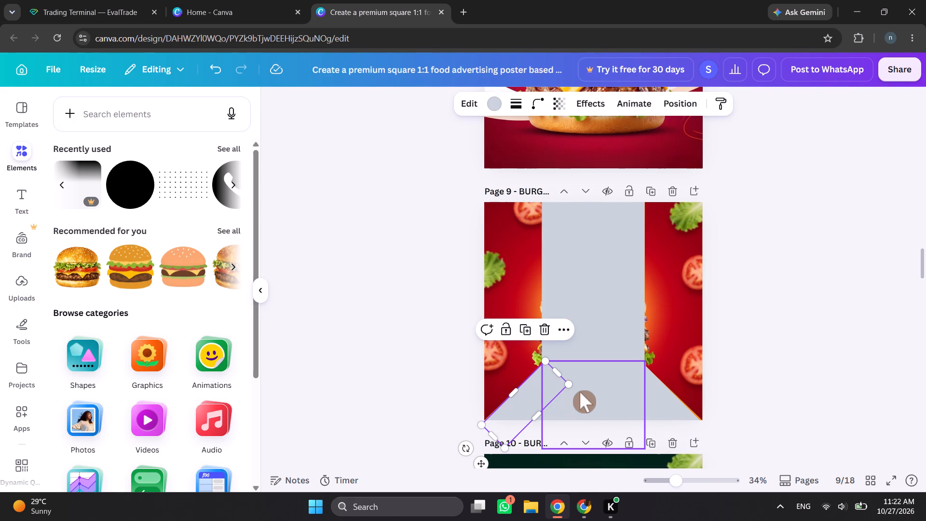
pyautogui.keyDown('shift'); pyautogui.click(580, 392); pyautogui.keyUp('shift')
pyautogui.keyDown('shift'); pyautogui.click(657, 392); pyautogui.keyUp('shift')
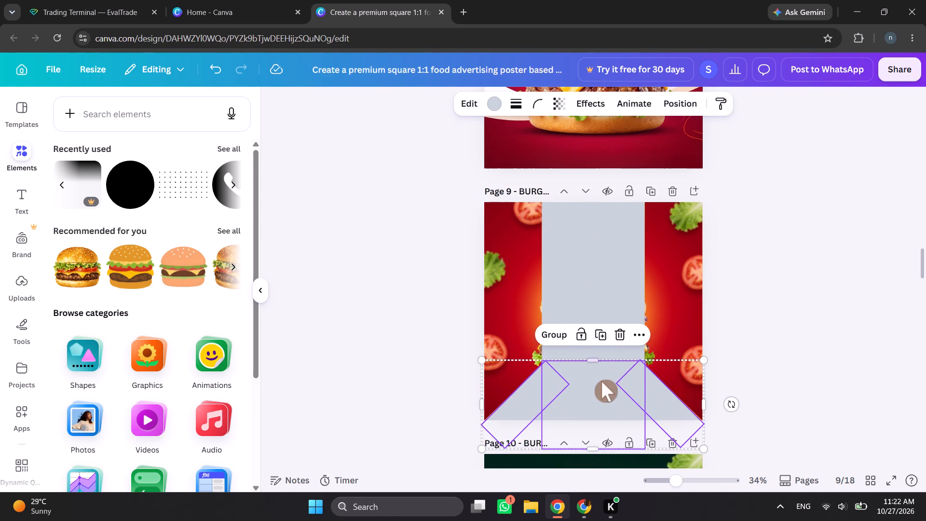
pyautogui.rightClick(601, 381)
pyautogui.click(644, 337)
pyautogui.click(785, 328)
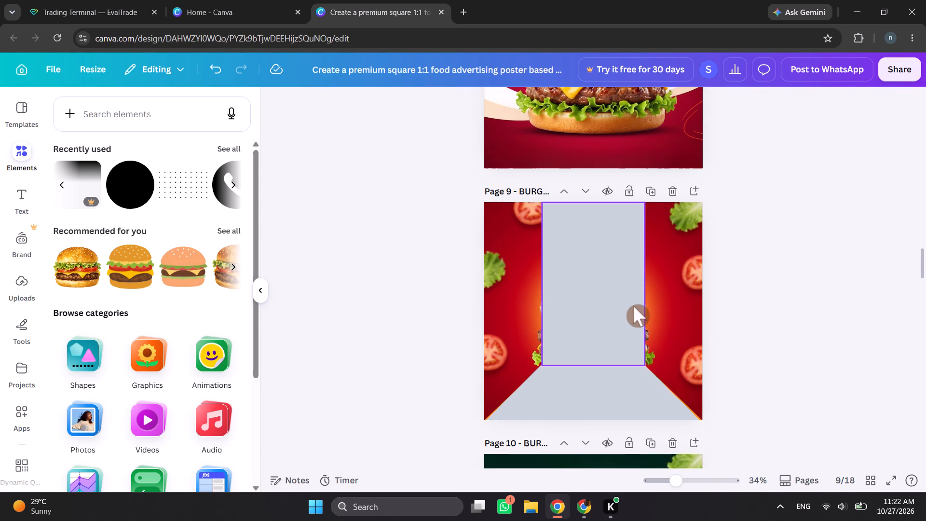
# Move the tall column rectangle to the right to uncover part of the Super Burger reference poster.
pyautogui.moveTo(580, 312); pyautogui.dragTo(630, 307)
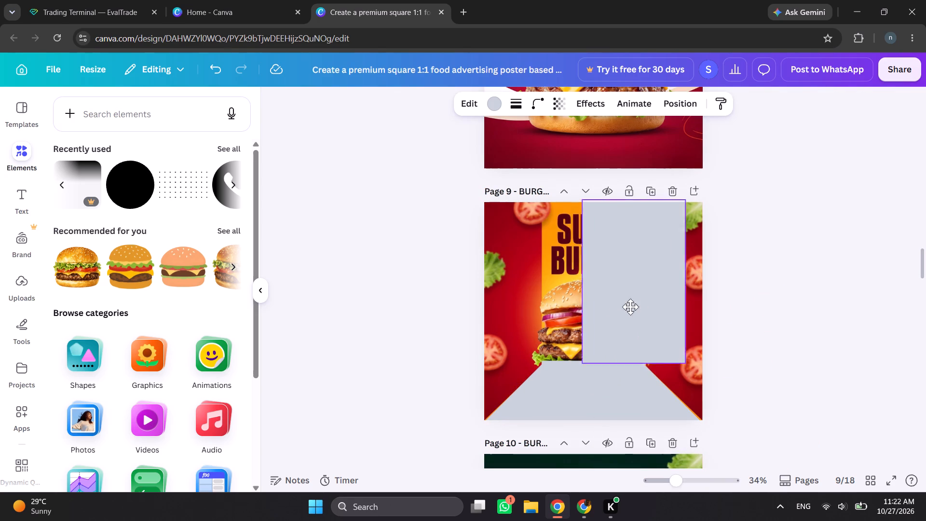
pyautogui.moveTo(630, 307); pyautogui.dragTo(633, 304)
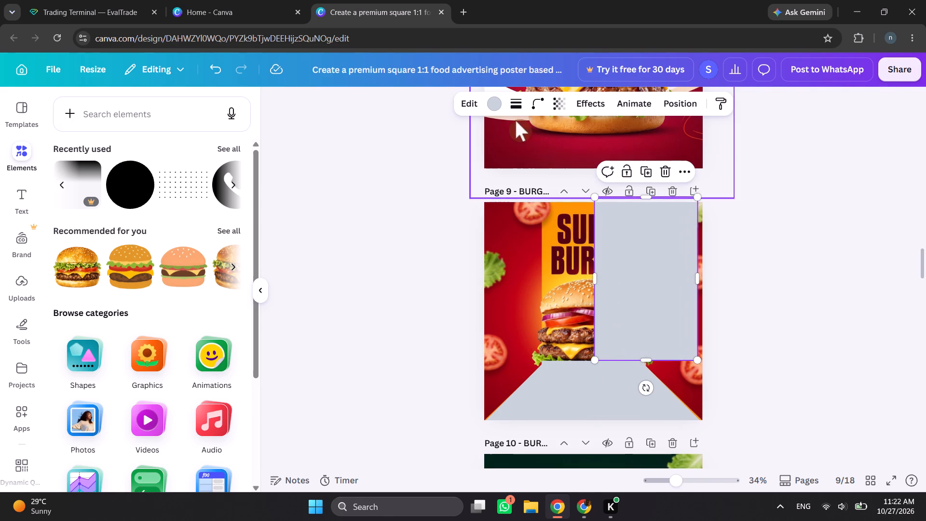
# Fill the tall column rectangle on page 9 with the design's orange gradient in the 135° linear style.
pyautogui.click(483, 97)
pyautogui.click(491, 103)
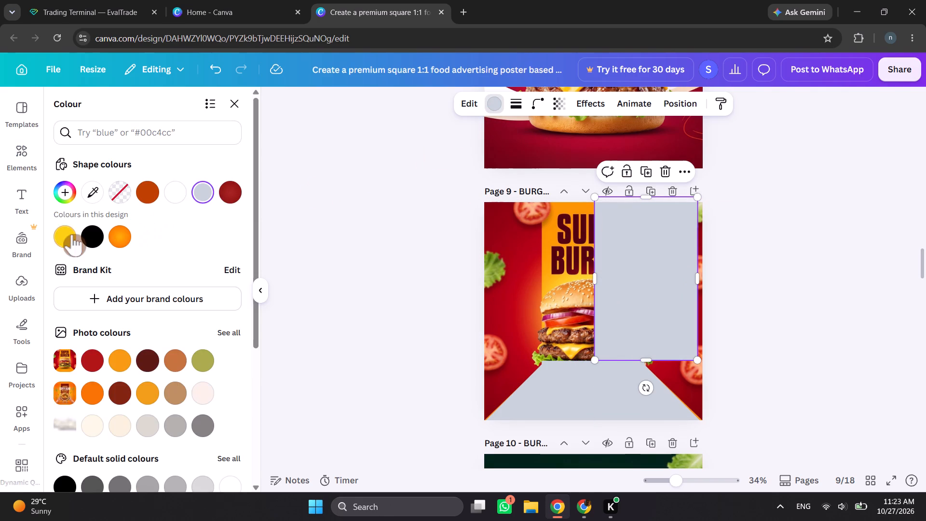
pyautogui.click(112, 242)
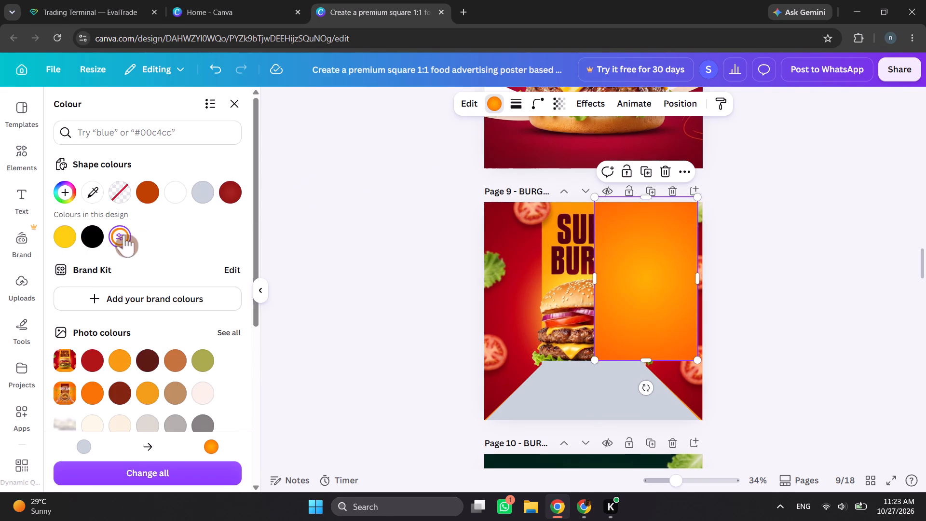
pyautogui.click(123, 236)
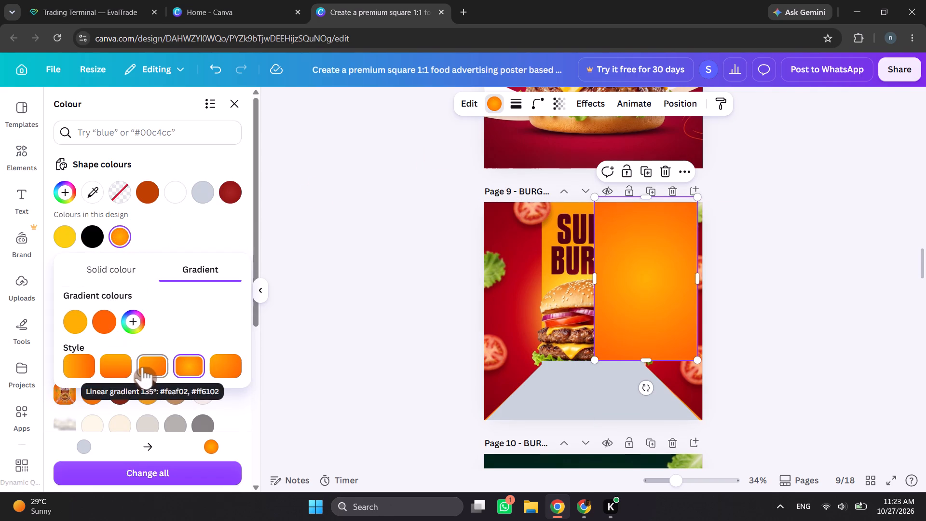
pyautogui.click(220, 365)
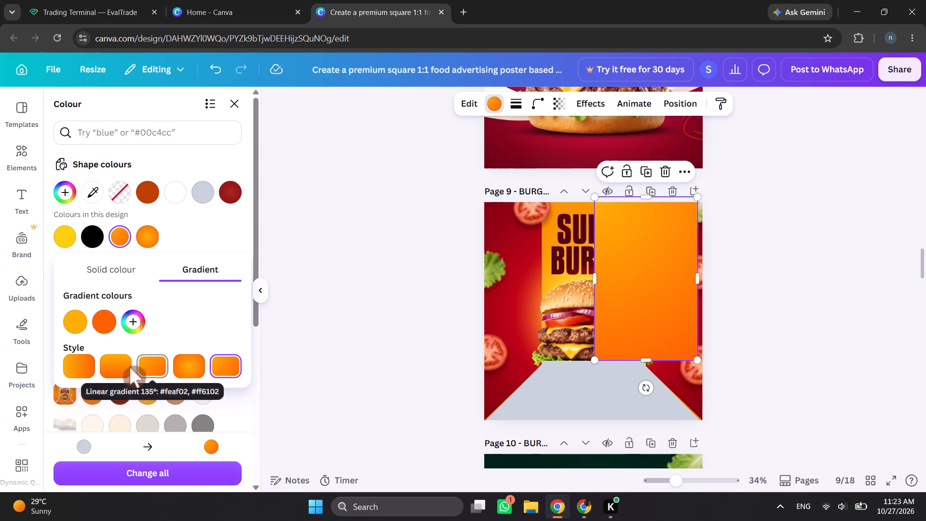
pyautogui.click(89, 366)
pyautogui.click(147, 368)
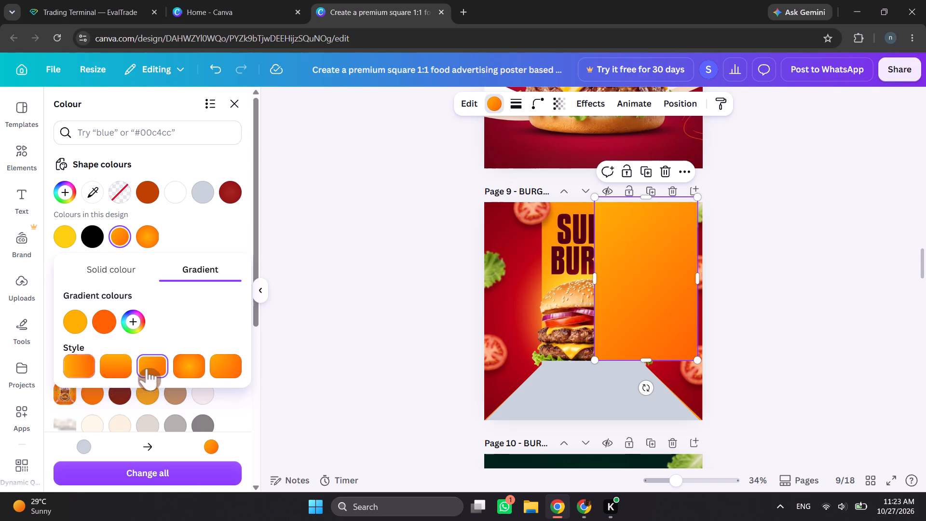
# Reverse the column's gradient colours and replace them with samples from the reference poster: orange at the column's top, yellow just above the burger.
pyautogui.moveTo(96, 322); pyautogui.dragTo(67, 323)
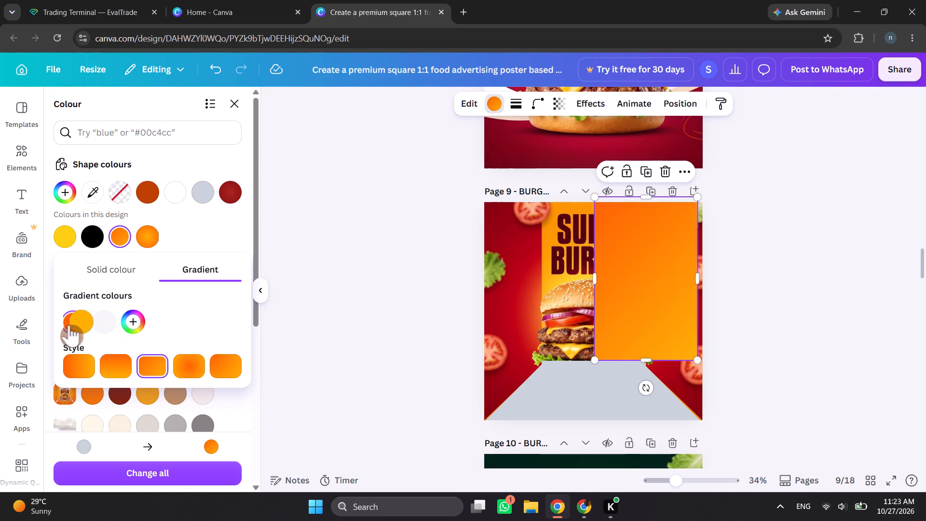
pyautogui.click(83, 321)
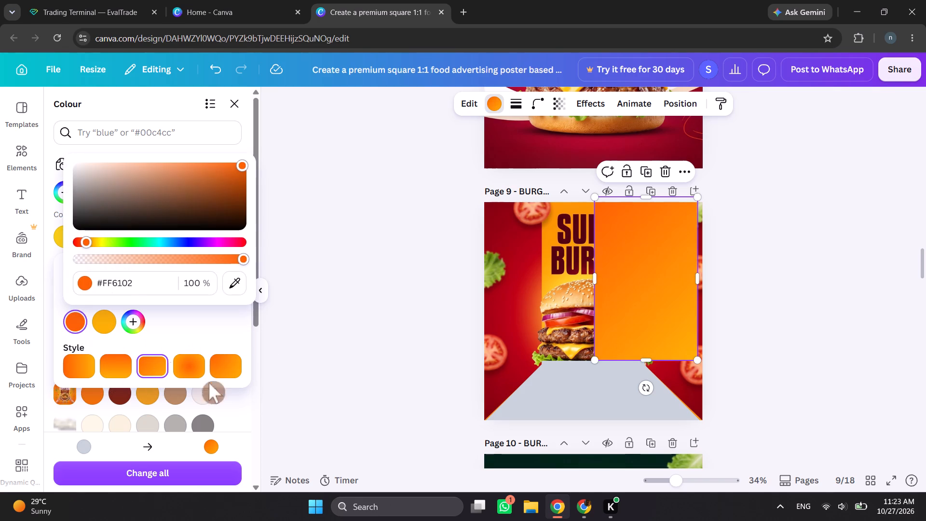
pyautogui.click(235, 285)
pyautogui.click(558, 205)
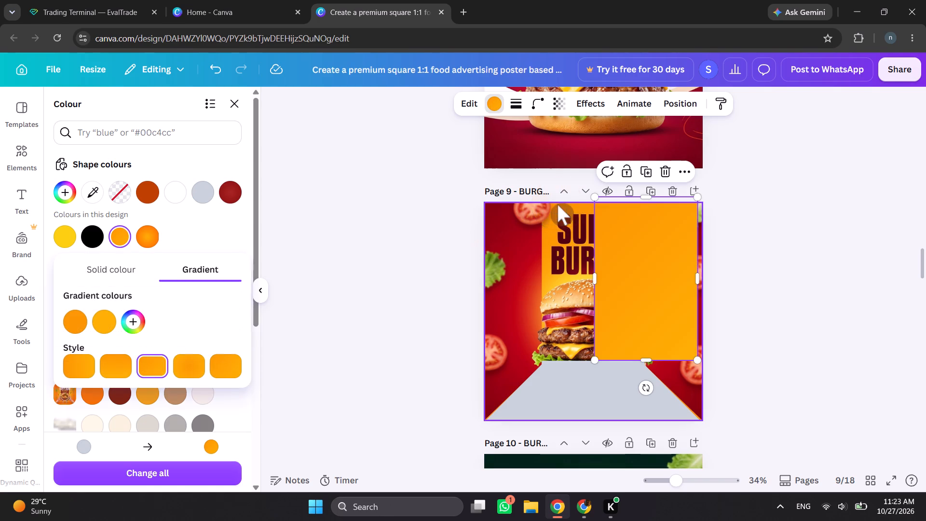
pyautogui.click(111, 320)
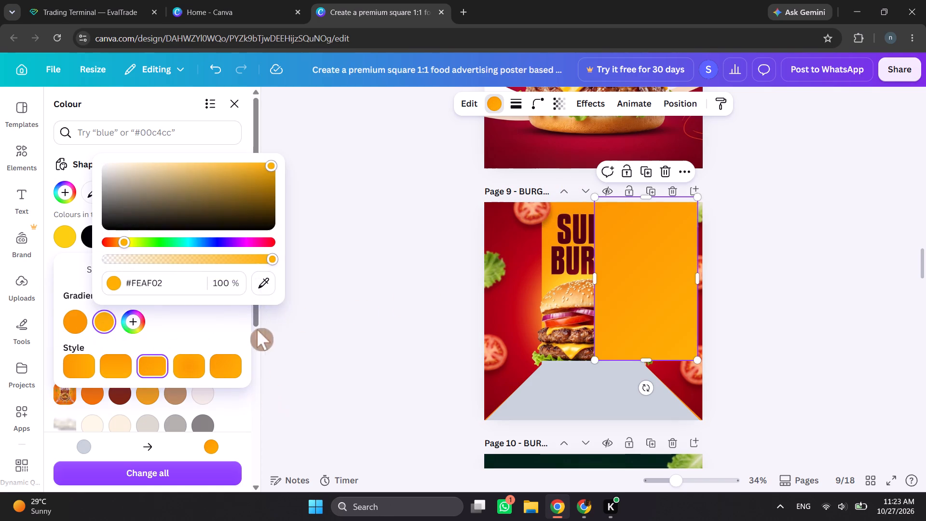
pyautogui.click(271, 284)
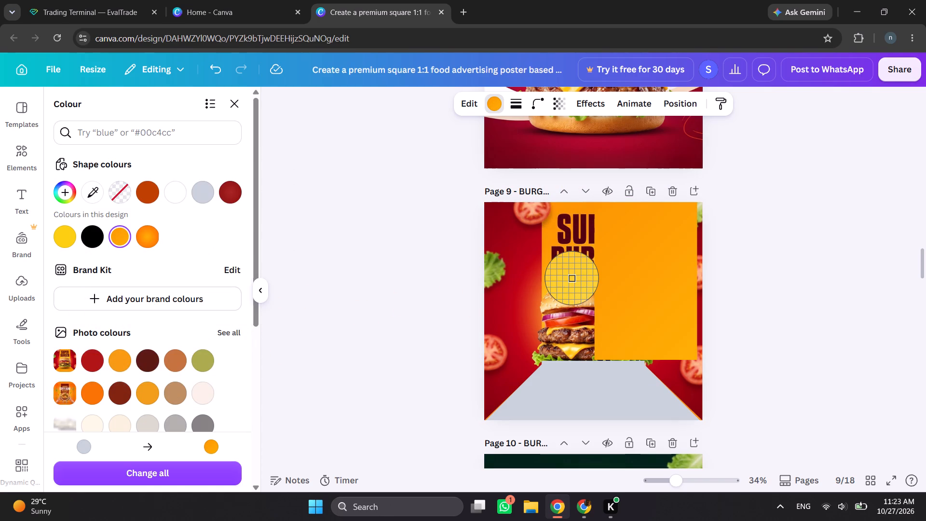
pyautogui.click(572, 279)
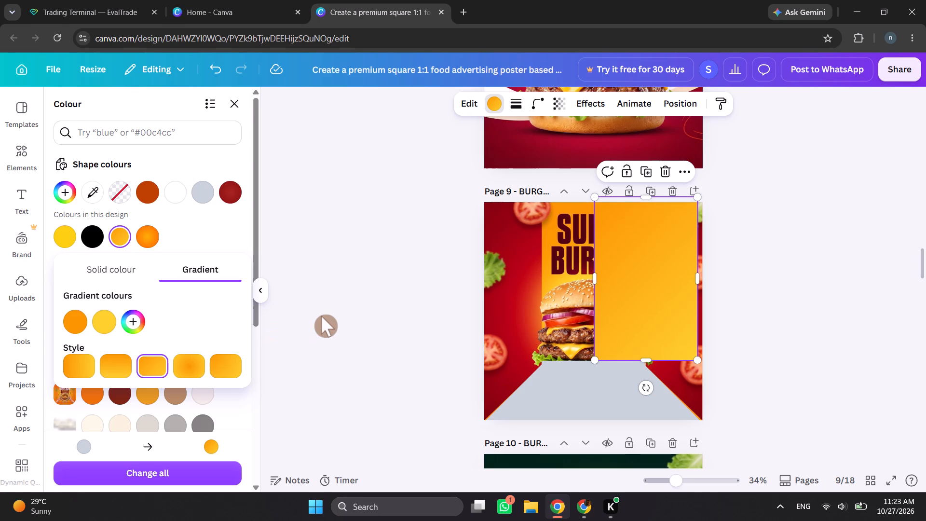
pyautogui.click(334, 315)
# Move the tall column rectangle back to the middle of page 9, over the reference poster's orange column.
pyautogui.moveTo(650, 284); pyautogui.dragTo(635, 281)
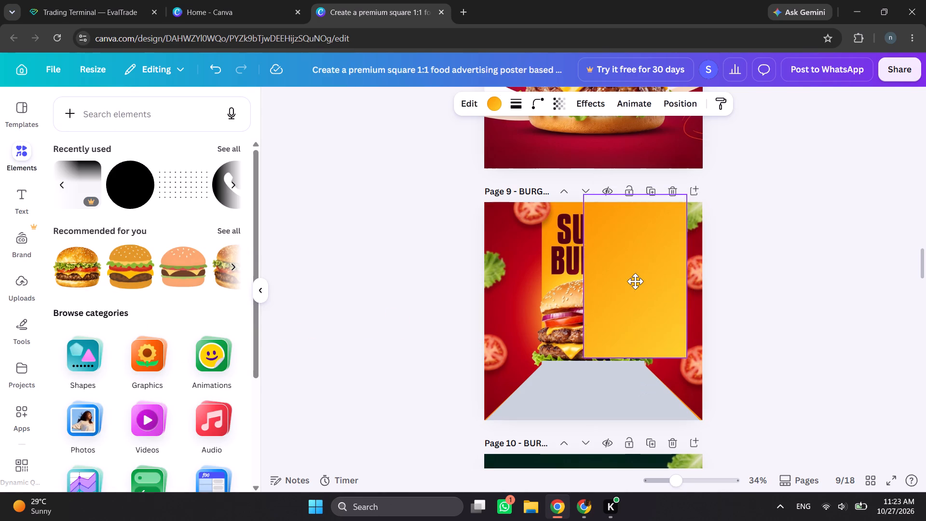
pyautogui.moveTo(635, 281); pyautogui.dragTo(599, 285)
pyautogui.click(727, 278)
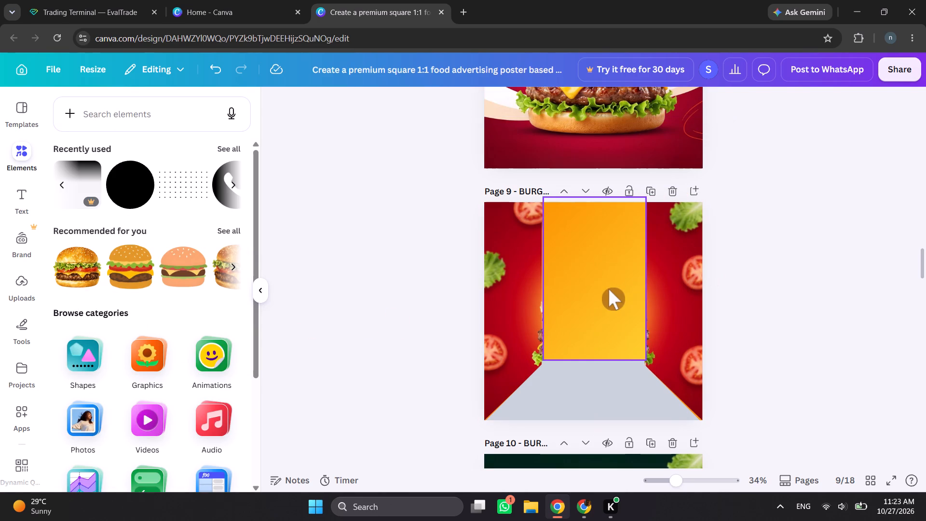
pyautogui.click(609, 289)
pyautogui.click(598, 284)
pyautogui.click(734, 259)
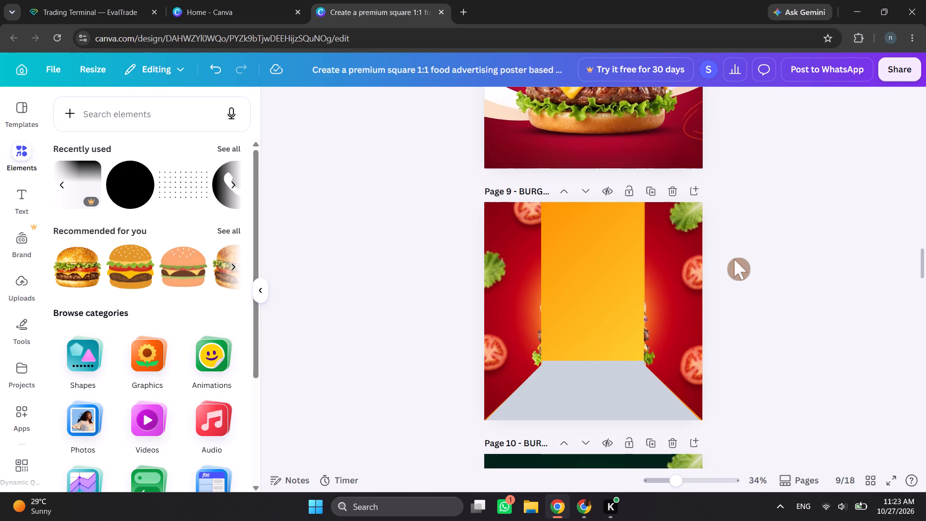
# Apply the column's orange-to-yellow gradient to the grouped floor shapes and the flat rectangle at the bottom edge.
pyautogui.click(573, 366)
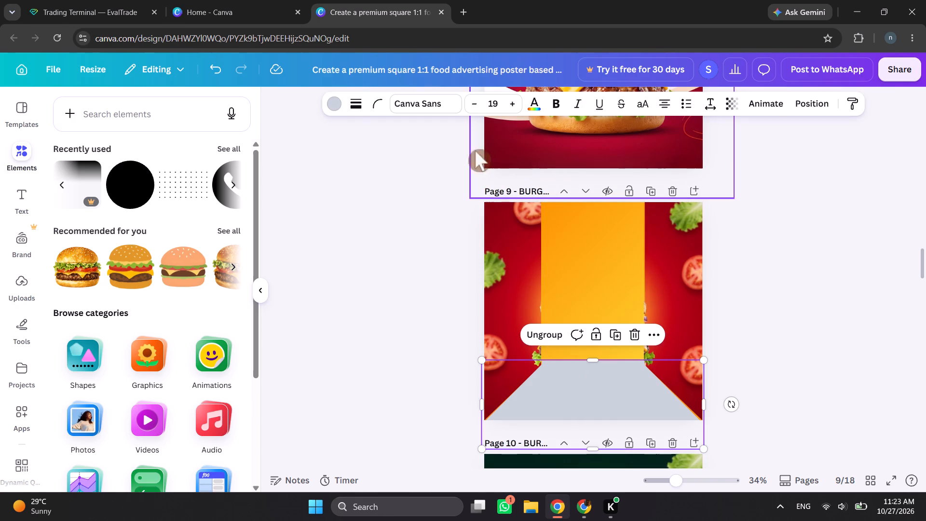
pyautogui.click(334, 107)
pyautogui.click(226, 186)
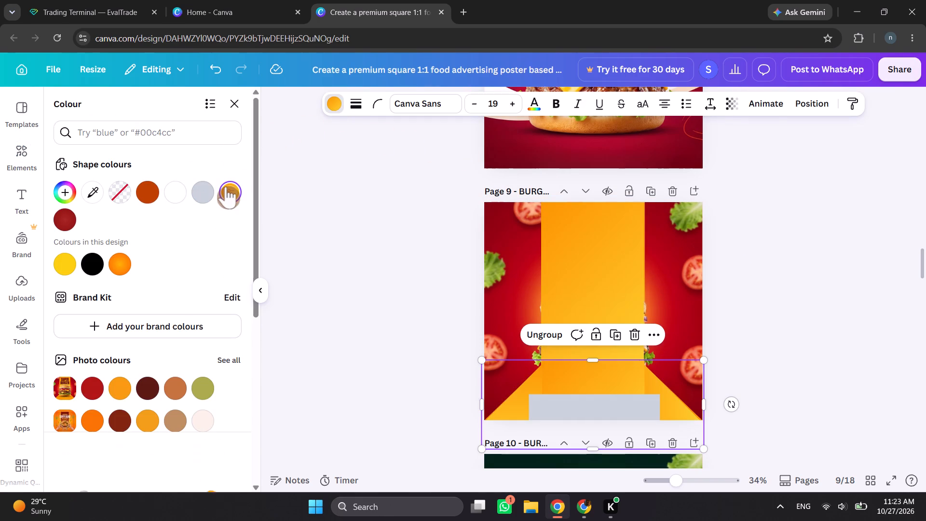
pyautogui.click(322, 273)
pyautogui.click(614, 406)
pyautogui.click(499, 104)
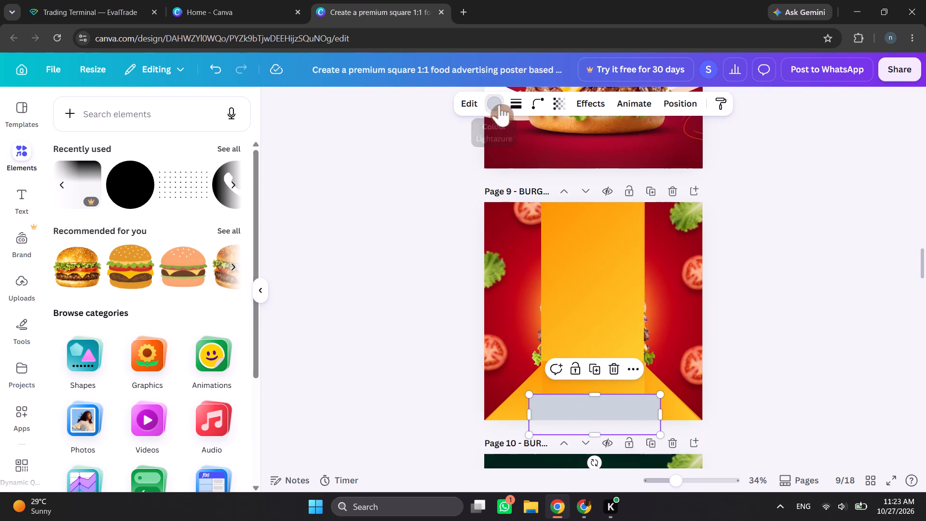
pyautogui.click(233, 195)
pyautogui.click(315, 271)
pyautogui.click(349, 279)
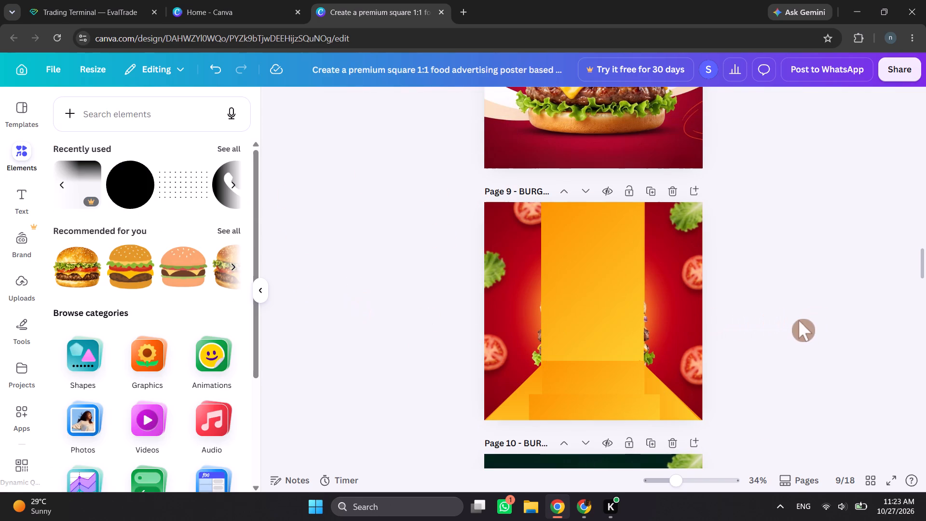
# Fill the grouped floor shapes with solid yellow #FBC423 sampled from the lower part of the column.
pyautogui.click(581, 371)
pyautogui.click(333, 107)
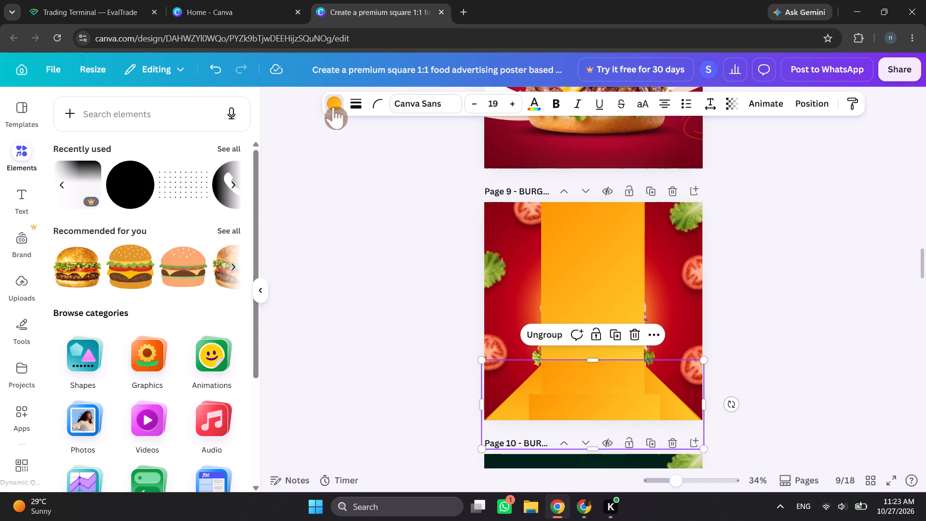
pyautogui.click(68, 236)
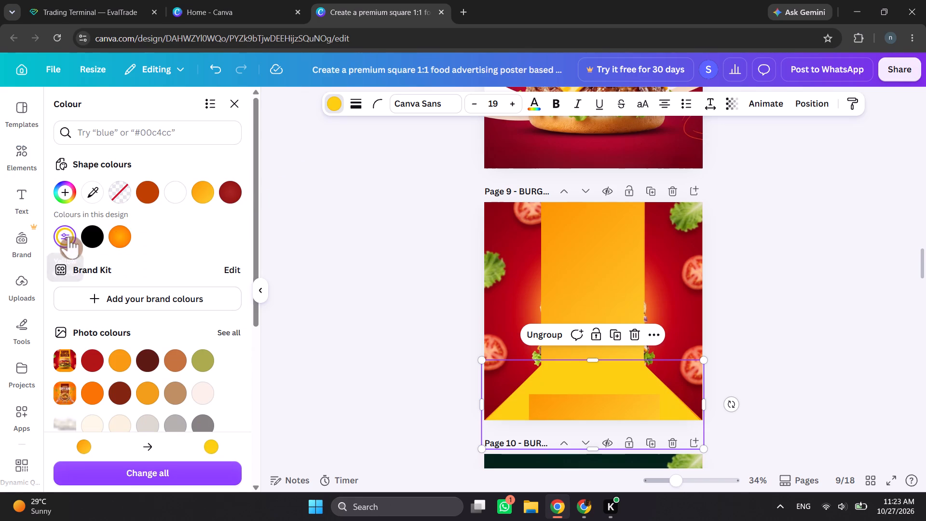
pyautogui.click(64, 237)
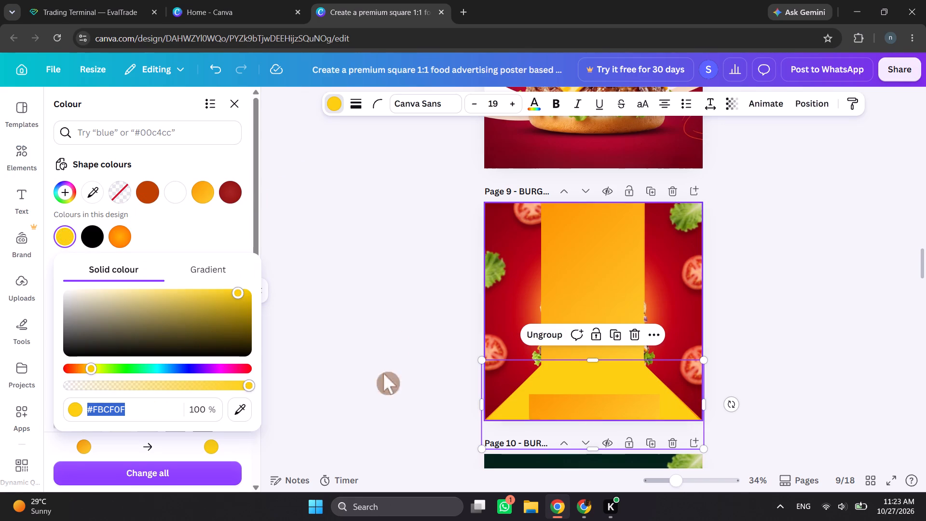
pyautogui.click(236, 407)
pyautogui.click(615, 346)
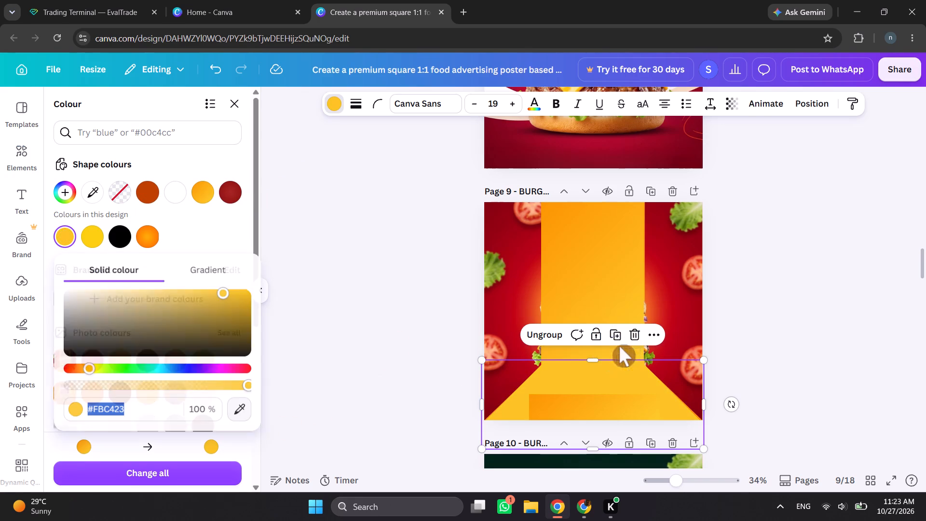
pyautogui.click(803, 306)
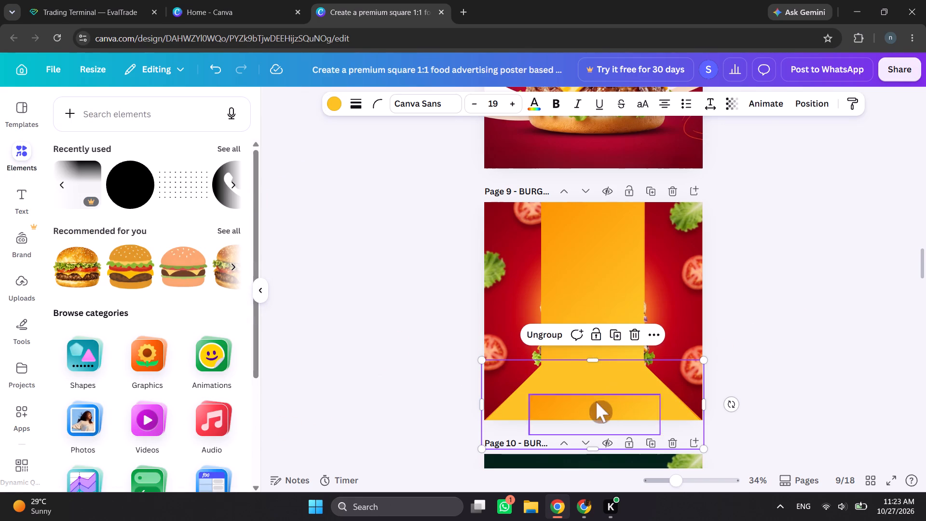
# Fill the flat rectangle at page 9's bottom edge with the same solid yellow as the floor group.
pyautogui.click(596, 402)
pyautogui.click(491, 104)
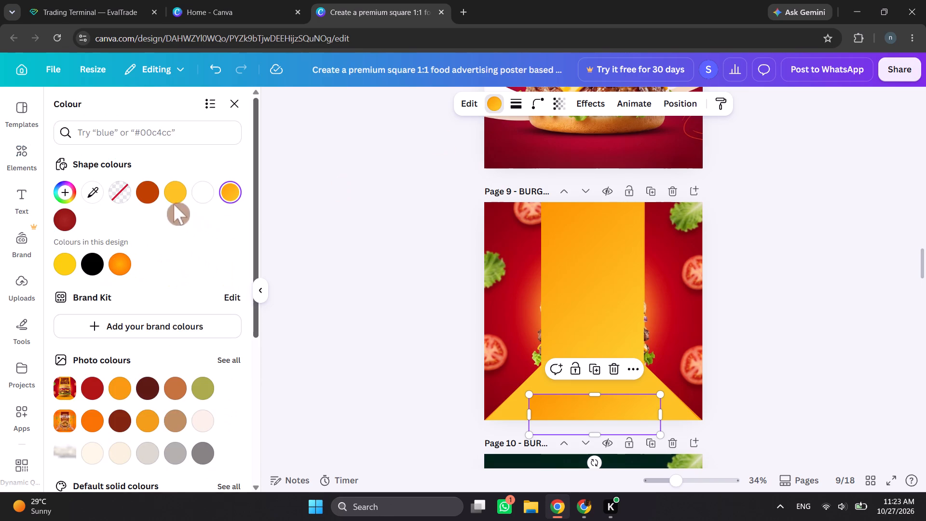
pyautogui.click(181, 196)
pyautogui.click(310, 261)
pyautogui.click(314, 254)
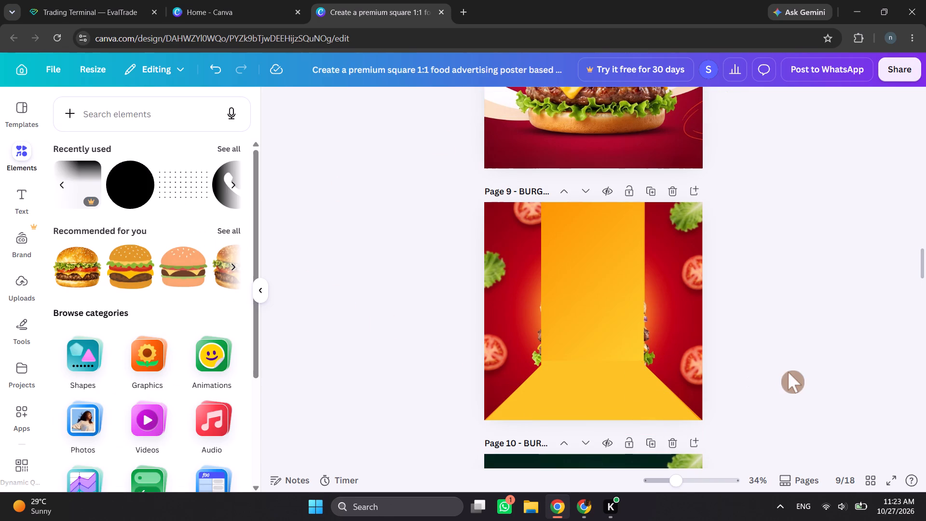
# Nudge the grouped floor shapes slightly down and sideways so their upper corners line up with the column's base.
pyautogui.click(596, 391)
pyautogui.press('Down')
pyautogui.press('Down')
pyautogui.press('Down')
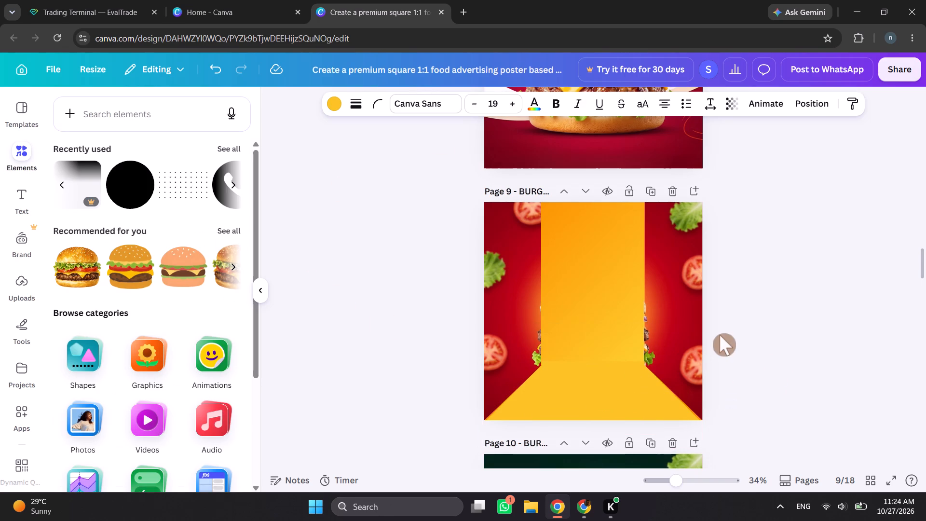
pyautogui.press('Down')
pyautogui.press('Down')
pyautogui.press('Down')
pyautogui.press('Down')
pyautogui.press('Down')
pyautogui.press('Down')
pyautogui.press('Down')
pyautogui.press('Down')
pyautogui.press('Left')
pyautogui.press('Left')
pyautogui.press('Left')
pyautogui.press('Left')
pyautogui.press('Left')
pyautogui.press('Left')
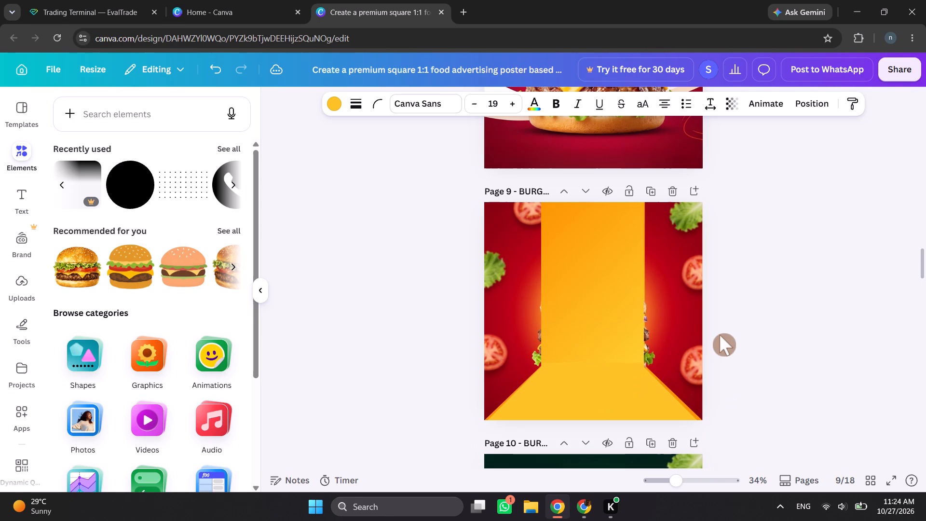
pyautogui.press('Up')
pyautogui.press('Right')
pyautogui.press('Right')
pyautogui.press('Right')
pyautogui.press('Right')
pyautogui.press('Right')
pyautogui.press('Right')
pyautogui.press('Right')
pyautogui.press('Right')
pyautogui.press('Right')
pyautogui.press('Right')
pyautogui.press('Right')
pyautogui.press('Up')
pyautogui.press('Up')
pyautogui.press('Left')
pyautogui.press('Left')
pyautogui.press('Left')
pyautogui.press('Left')
pyautogui.press('Left')
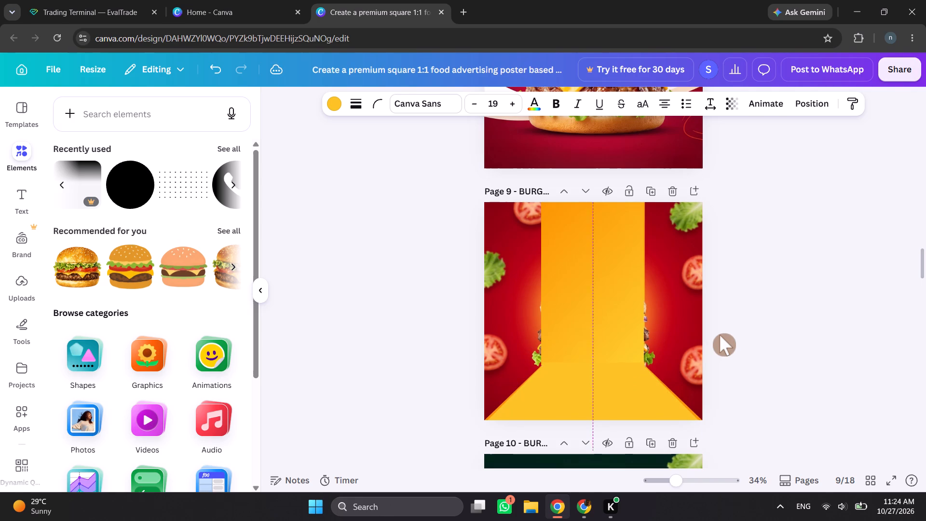
pyautogui.press('Left')
pyautogui.press('Left')
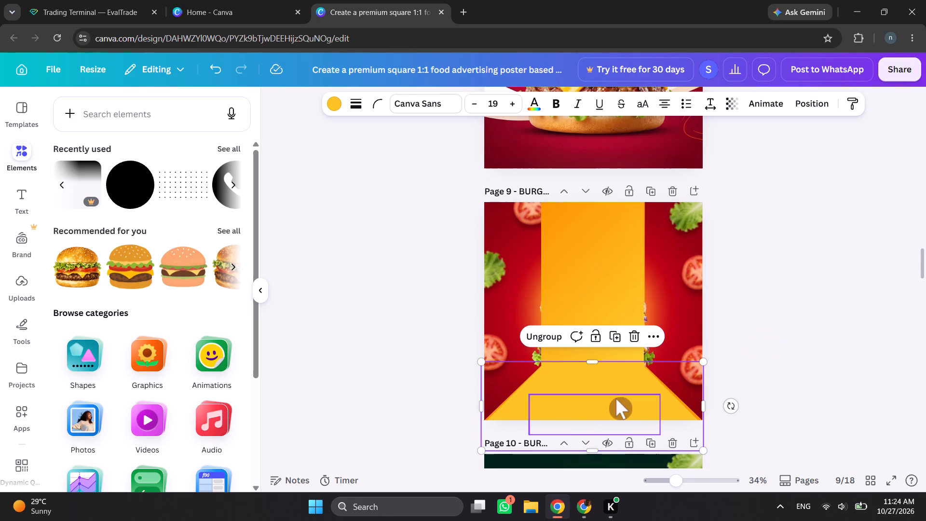
pyautogui.click(803, 283)
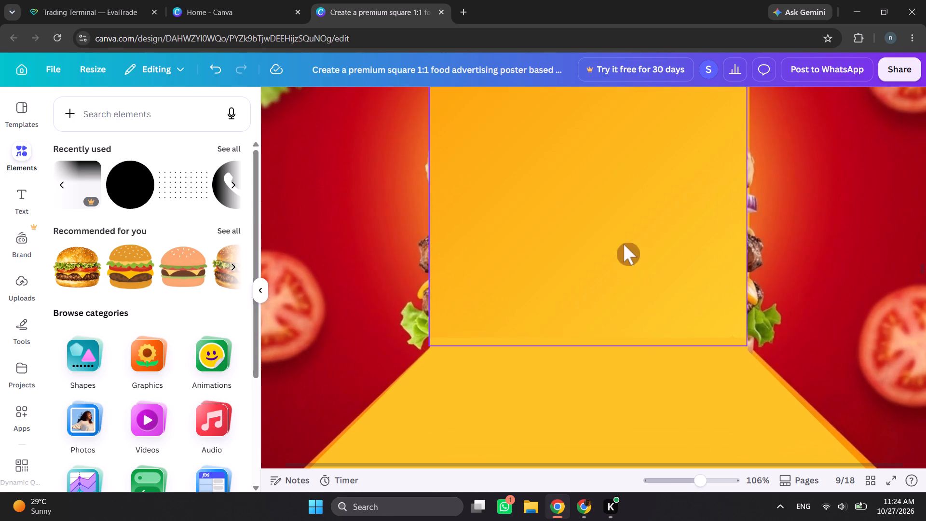
# Fine-tune the floor group's horizontal alignment with the column's base at close range, moving it marginally to the left.
pyautogui.click(604, 385)
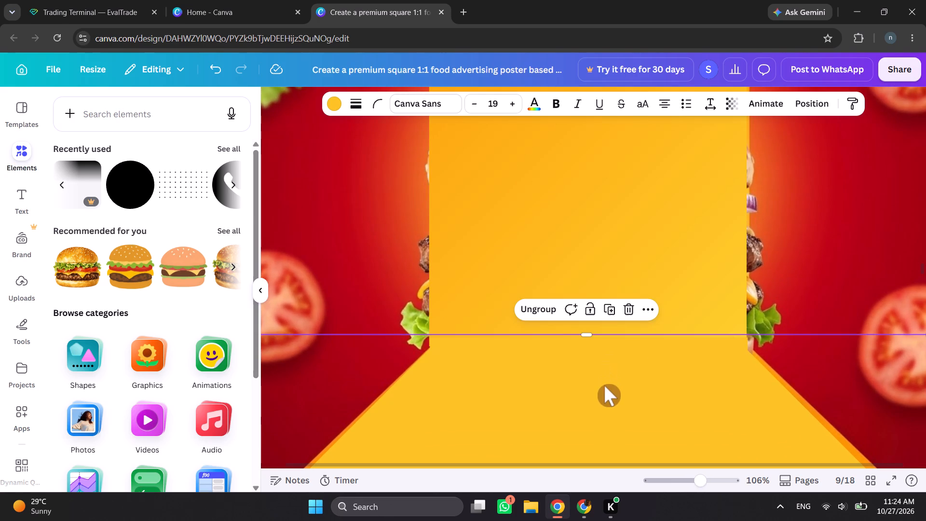
pyautogui.press('Left')
pyautogui.press('Left')
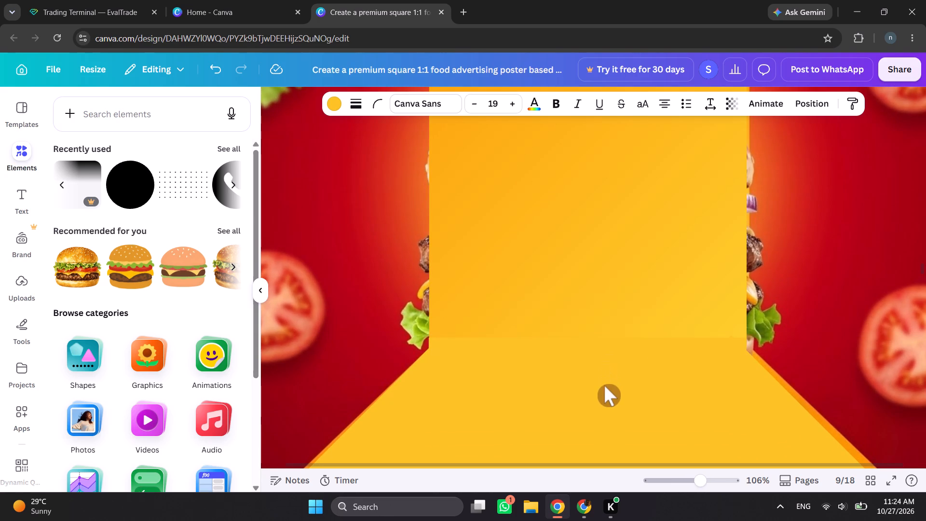
pyautogui.press('Right')
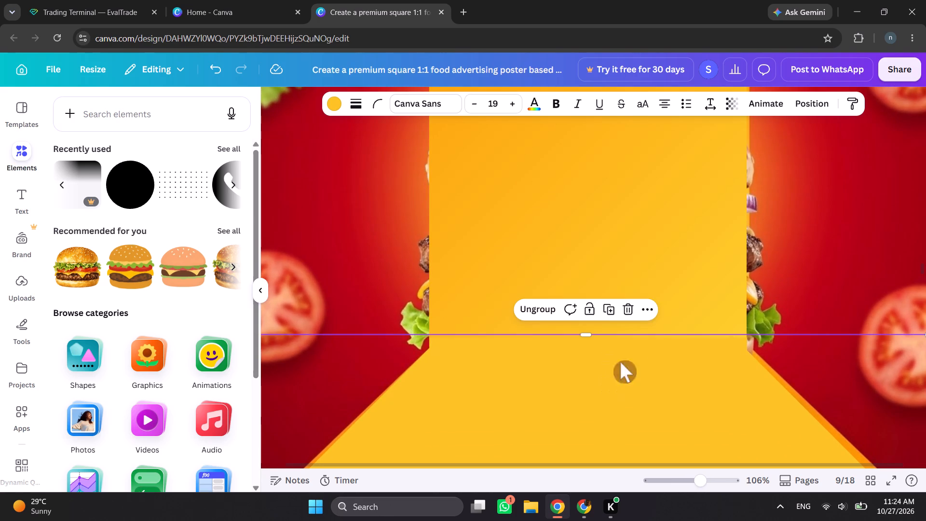
pyautogui.click(722, 192)
pyautogui.click(814, 189)
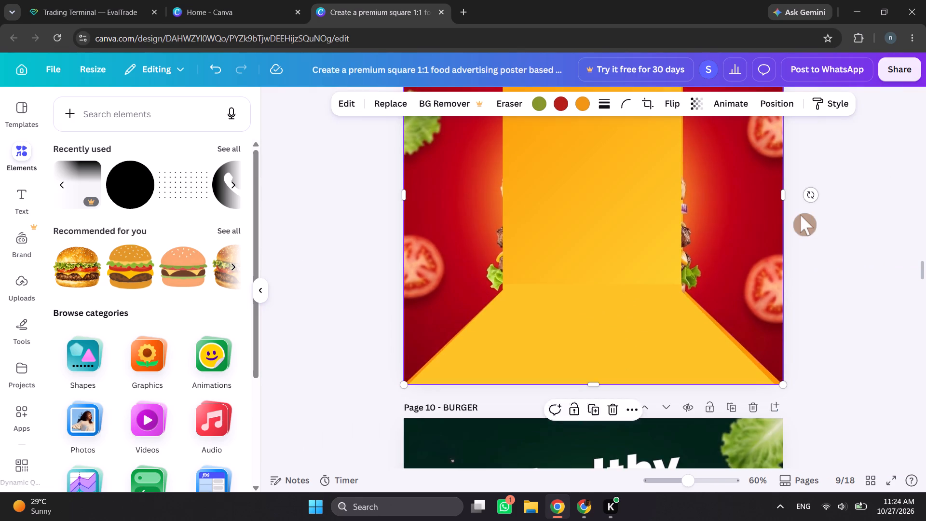
# Add a new page directly after page 9.
pyautogui.moveTo(873, 228); pyautogui.dragTo(880, 270)
pyautogui.scroll(1, 880, 270)
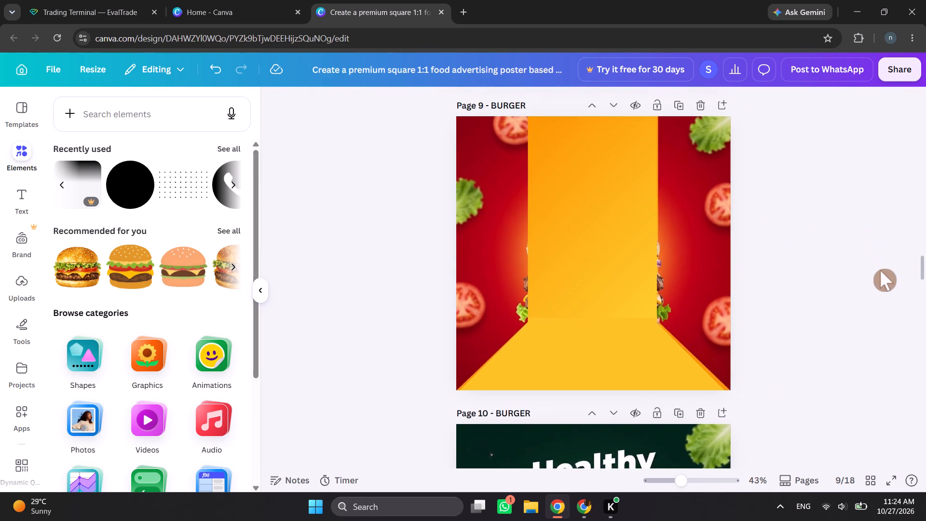
pyautogui.scroll(1, 880, 270)
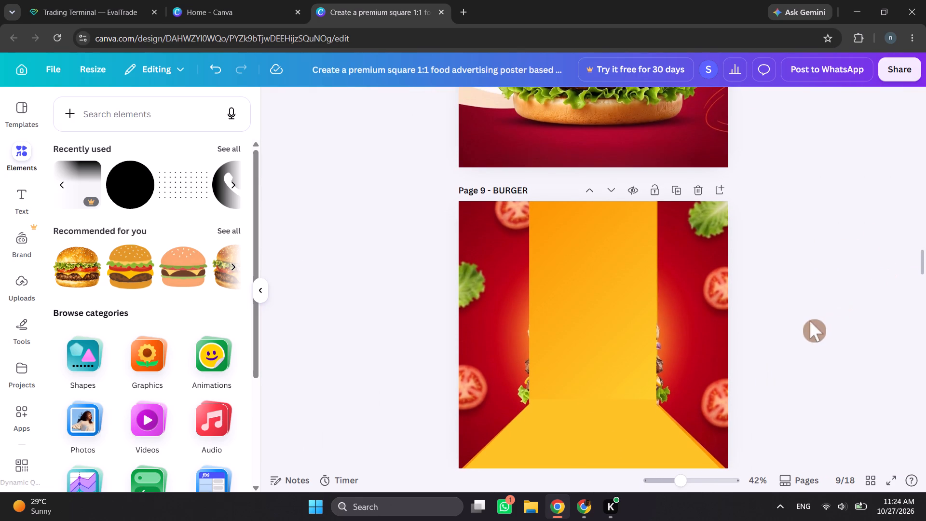
pyautogui.scroll(-4, 834, 321)
pyautogui.scroll(3, 829, 319)
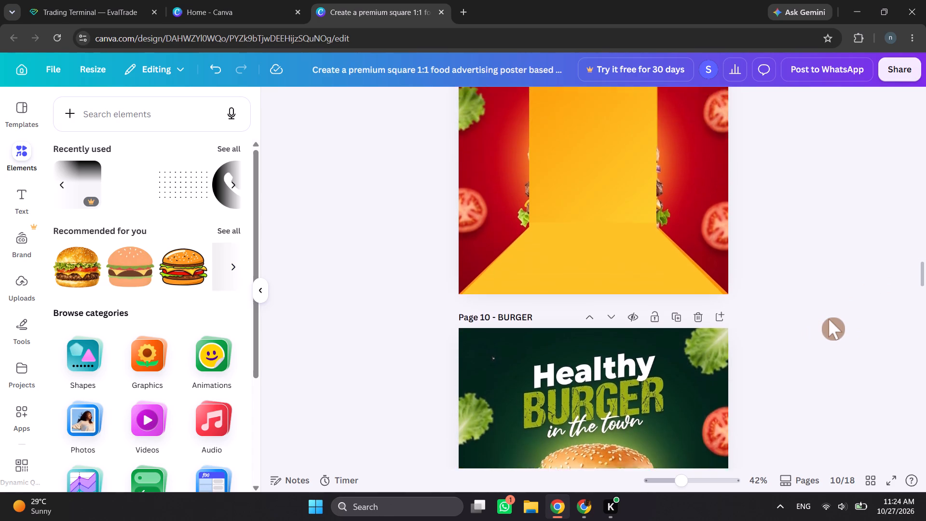
pyautogui.scroll(1, 829, 319)
pyautogui.click(725, 185)
pyautogui.click(798, 236)
# Copy the gradient column and the grouped floor shapes from page 9 and paste them onto the new page 10.
pyautogui.scroll(4, 798, 239)
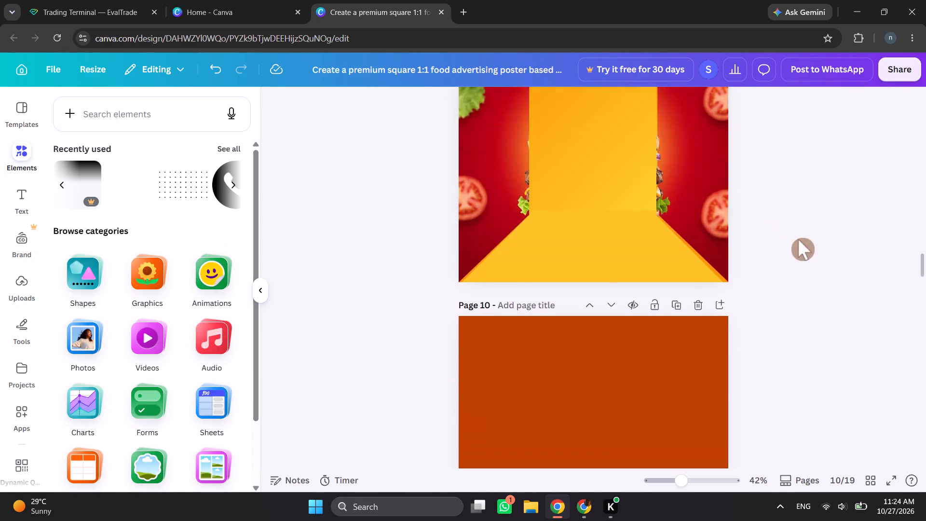
pyautogui.click(621, 226)
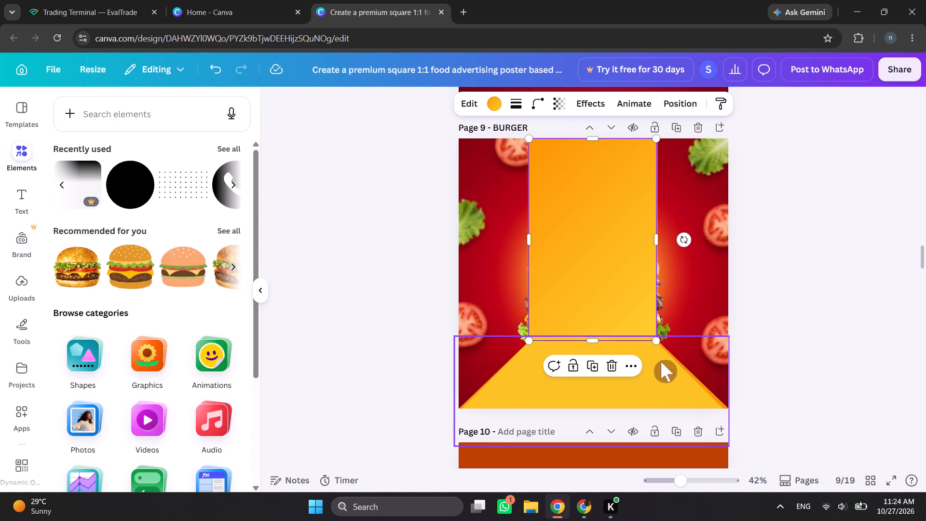
pyautogui.keyDown('shift'); pyautogui.click(661, 361); pyautogui.keyUp('shift')
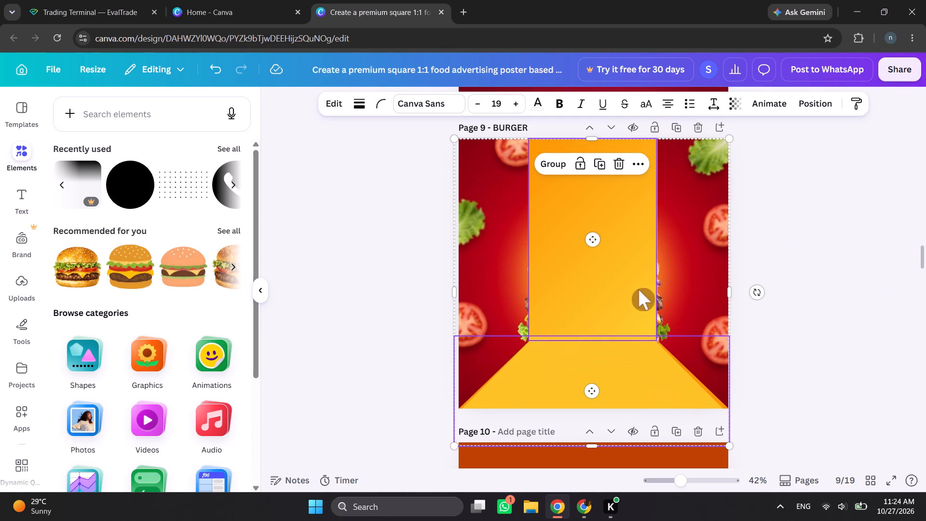
pyautogui.rightClick(630, 359)
pyautogui.click(680, 213)
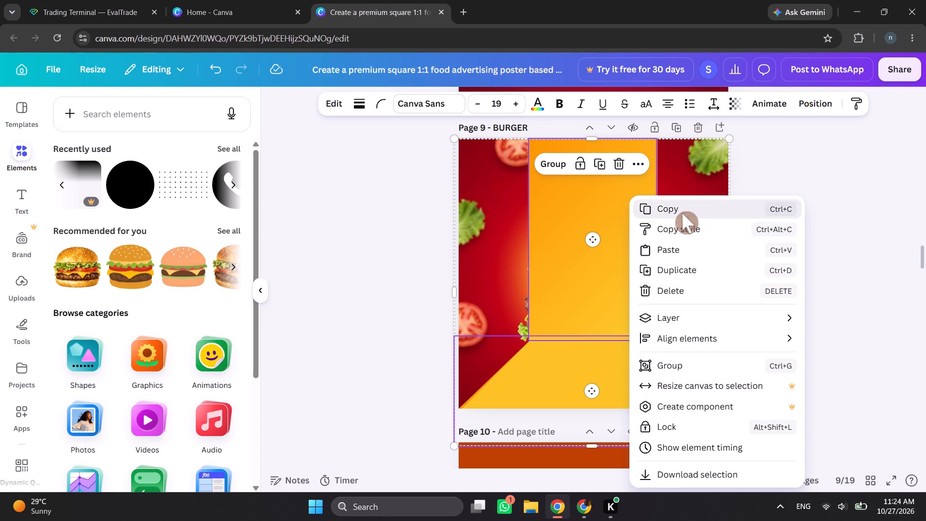
pyautogui.click(788, 241)
pyautogui.scroll(-4, 788, 241)
pyautogui.rightClick(629, 302)
pyautogui.click(692, 266)
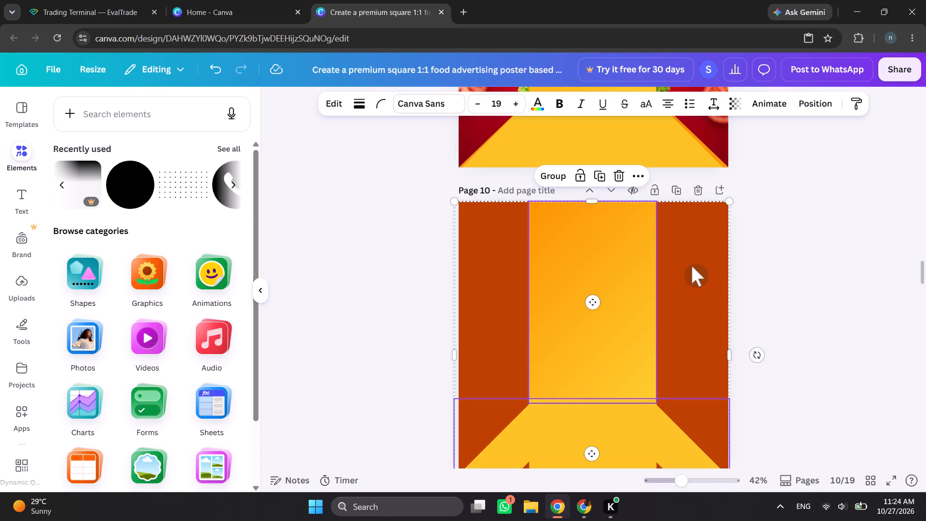
pyautogui.click(802, 264)
# Copy the flat yellow rectangle at page 9's bottom edge and paste it onto page 10.
pyautogui.scroll(-2, 799, 286)
pyautogui.scroll(3, 799, 287)
pyautogui.click(607, 217)
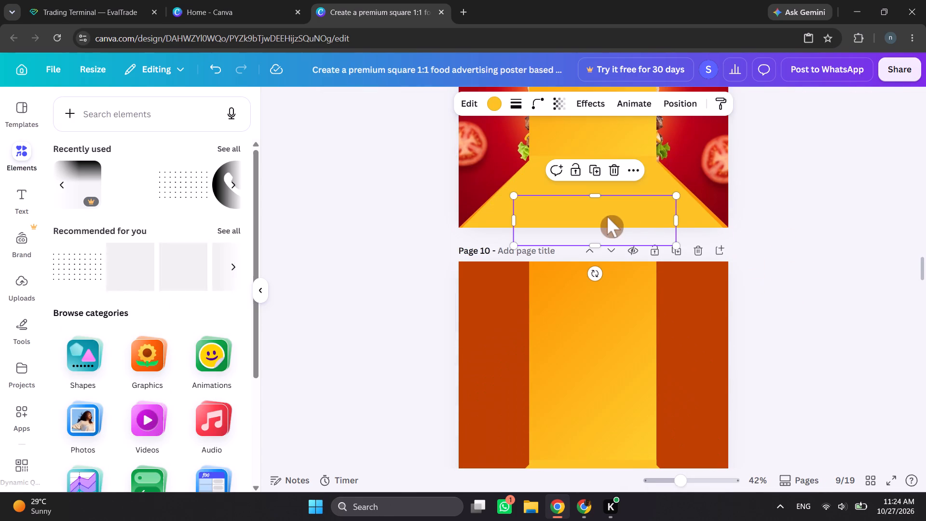
pyautogui.rightClick(607, 217)
pyautogui.click(654, 167)
pyautogui.click(777, 207)
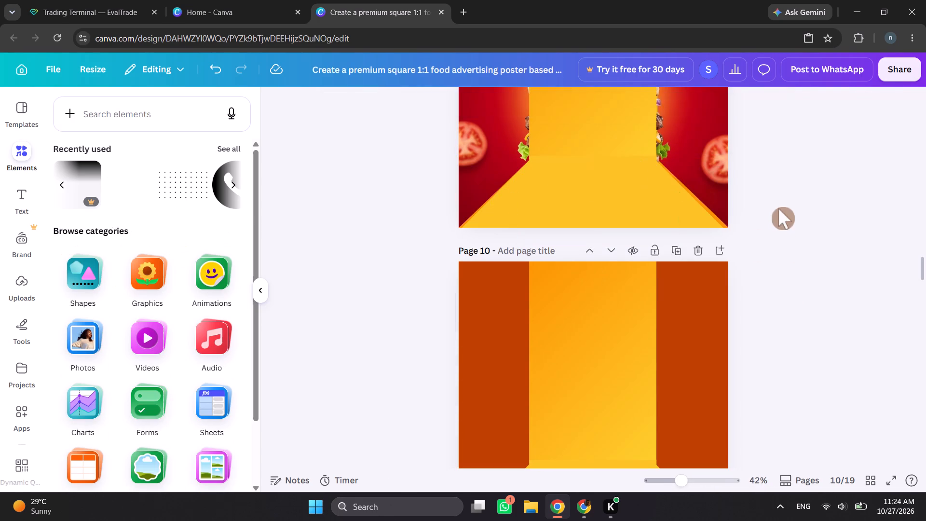
pyautogui.scroll(-3, 779, 209)
pyautogui.rightClick(596, 314)
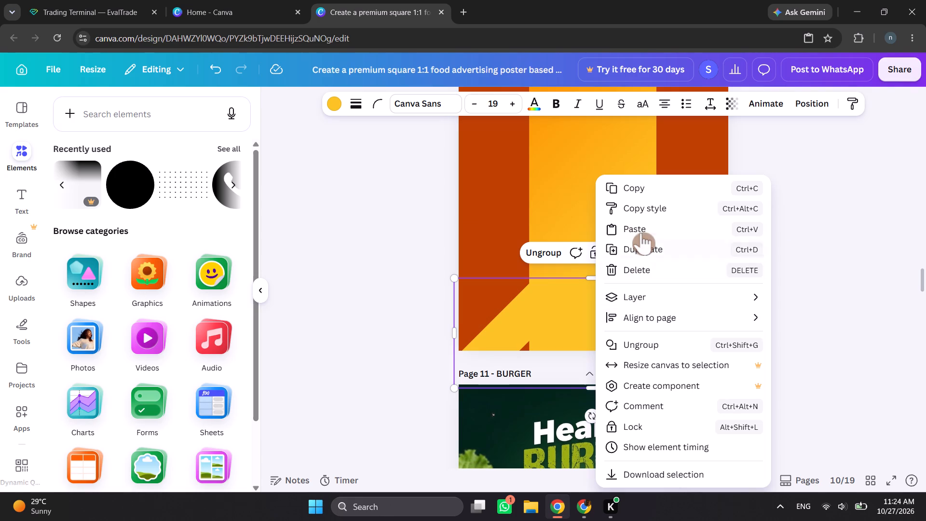
pyautogui.click(641, 231)
pyautogui.click(778, 248)
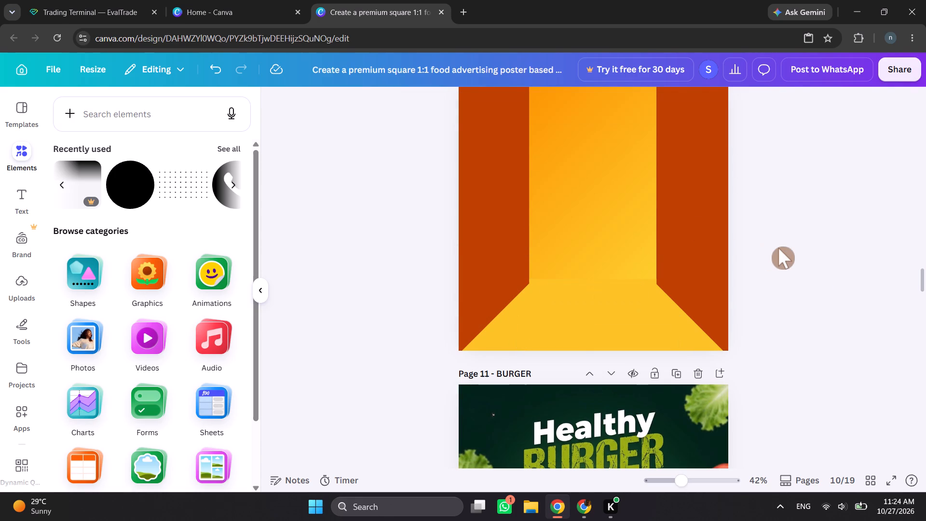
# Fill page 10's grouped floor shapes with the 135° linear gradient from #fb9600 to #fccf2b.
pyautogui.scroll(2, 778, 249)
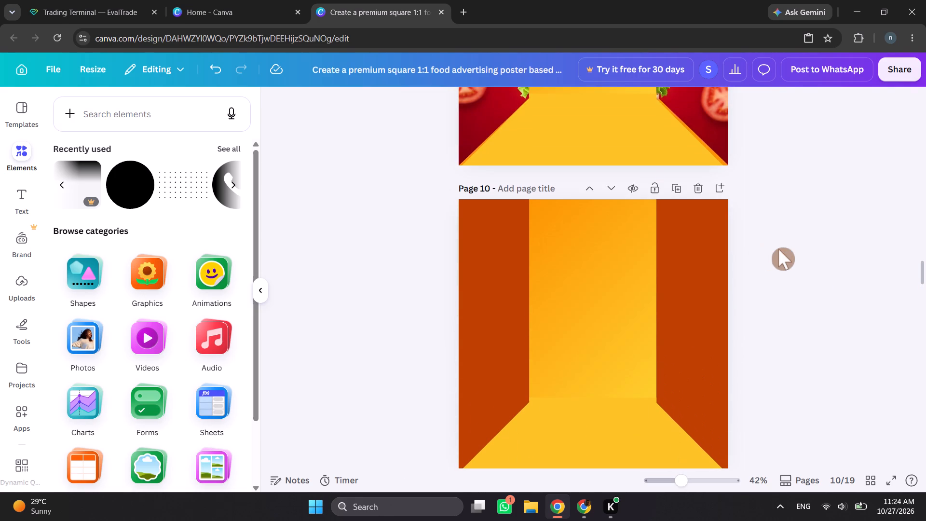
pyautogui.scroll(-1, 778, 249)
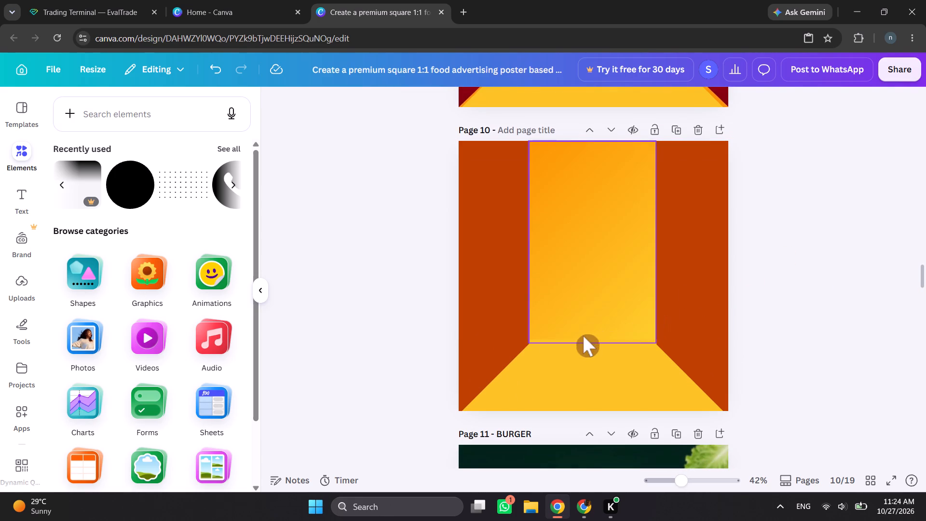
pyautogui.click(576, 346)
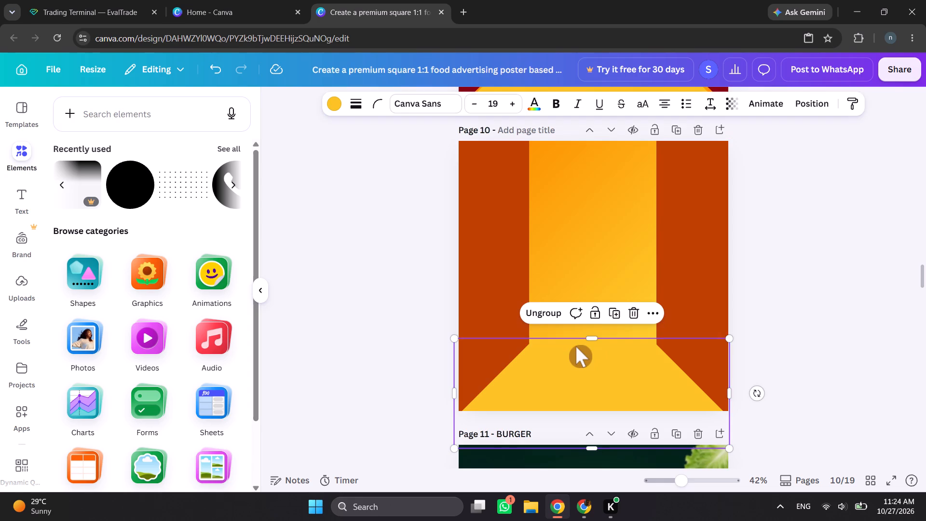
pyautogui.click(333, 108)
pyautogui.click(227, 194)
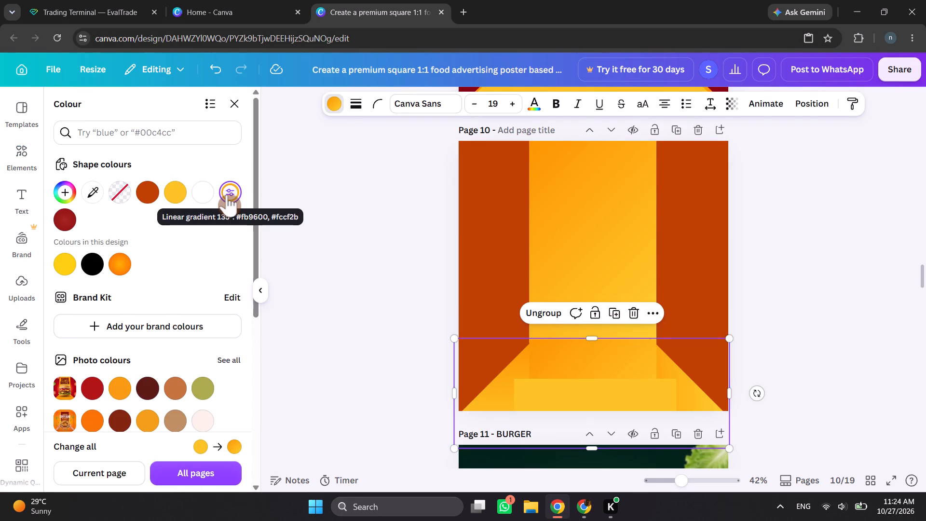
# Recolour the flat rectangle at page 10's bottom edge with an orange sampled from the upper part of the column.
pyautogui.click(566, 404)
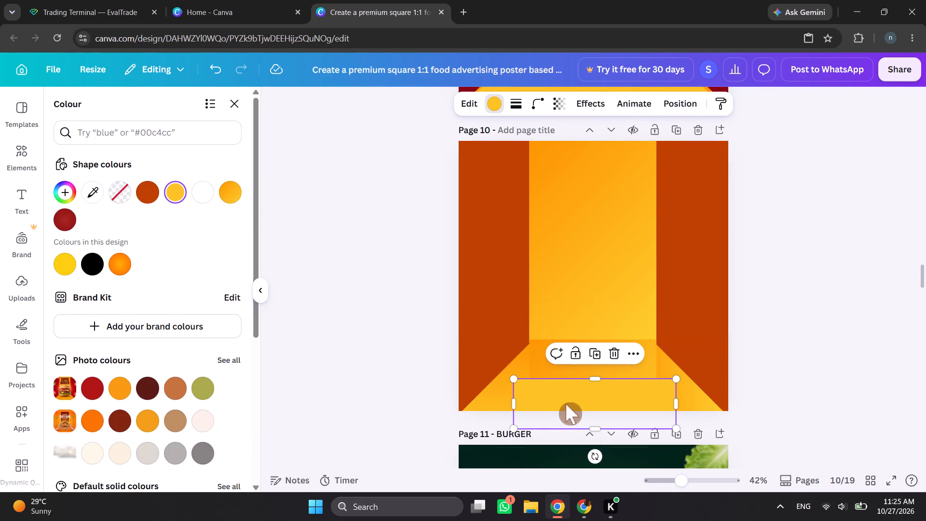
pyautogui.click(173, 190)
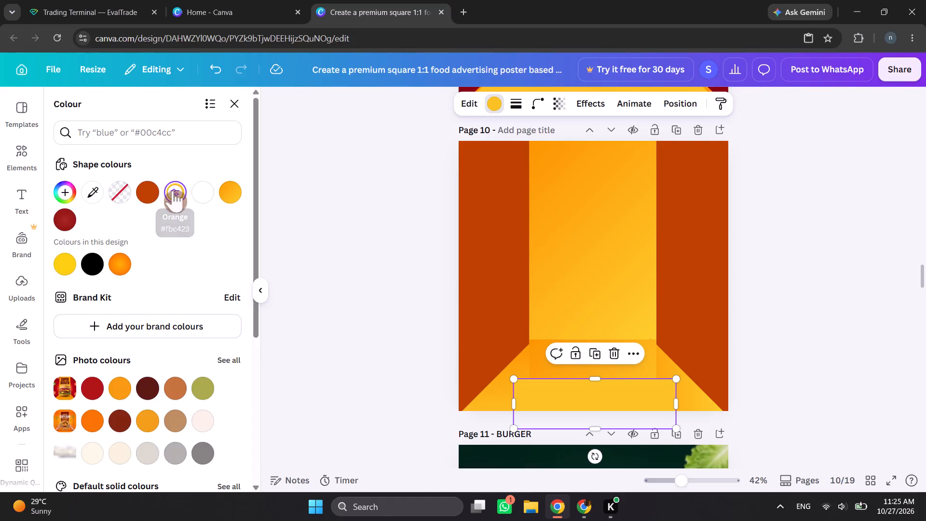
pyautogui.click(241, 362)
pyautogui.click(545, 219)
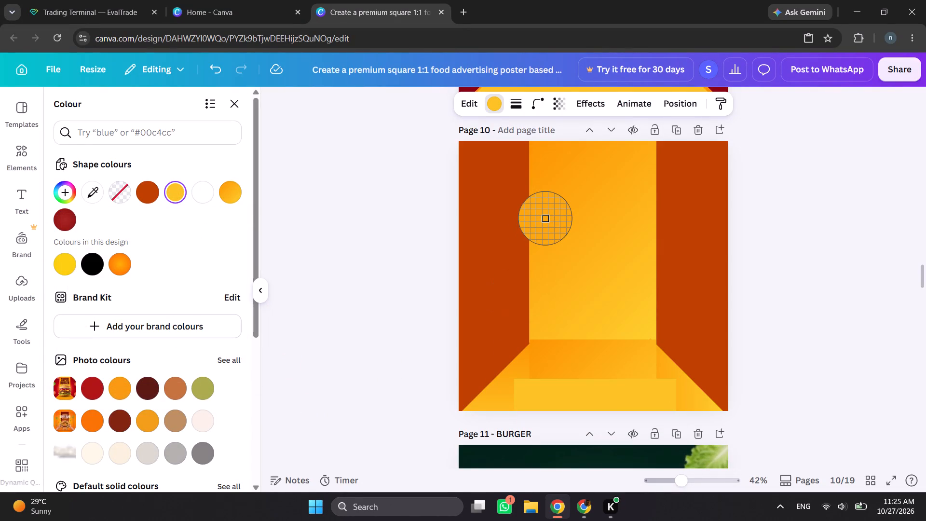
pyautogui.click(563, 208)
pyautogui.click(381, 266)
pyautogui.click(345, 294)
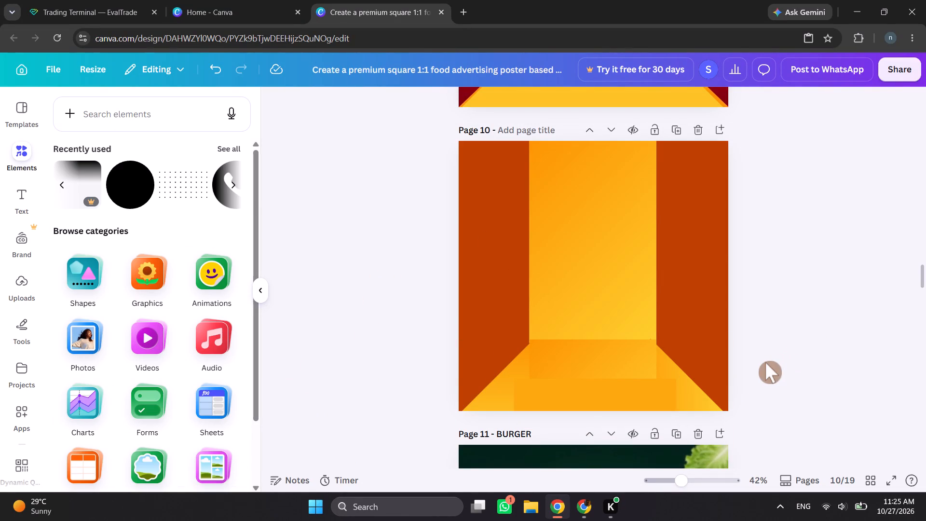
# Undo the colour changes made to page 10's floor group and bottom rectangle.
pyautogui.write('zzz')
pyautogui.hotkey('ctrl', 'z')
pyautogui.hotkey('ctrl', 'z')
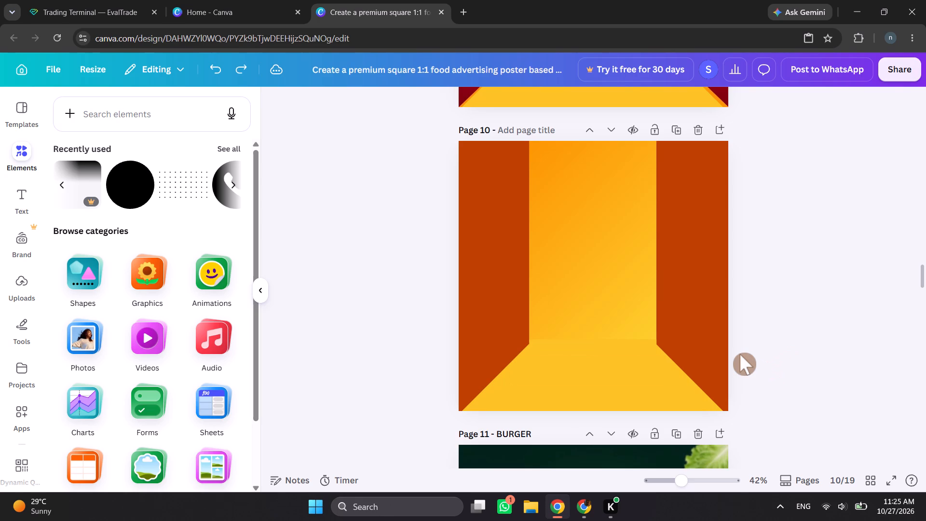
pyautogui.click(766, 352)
# Copy the chicken biryani bowl image from the poster on page 2.
pyautogui.scroll(3, 760, 340)
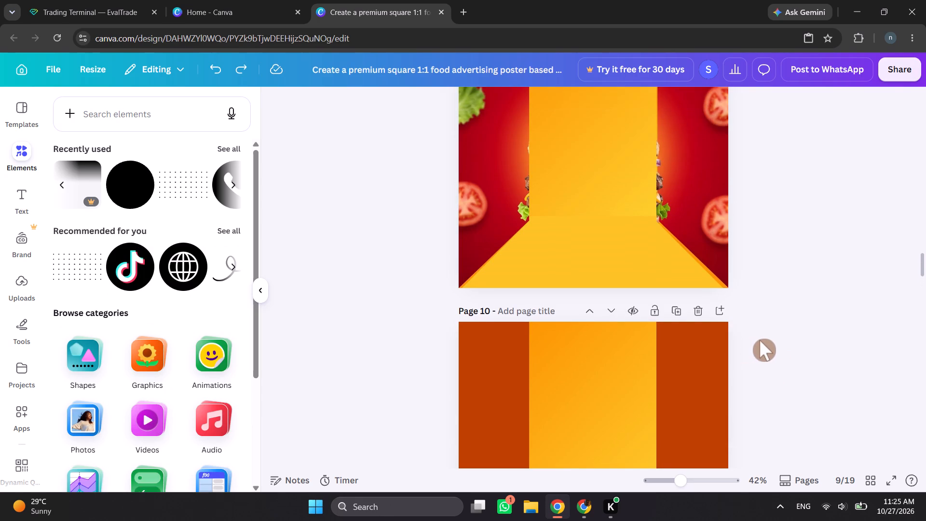
pyautogui.scroll(17, 760, 340)
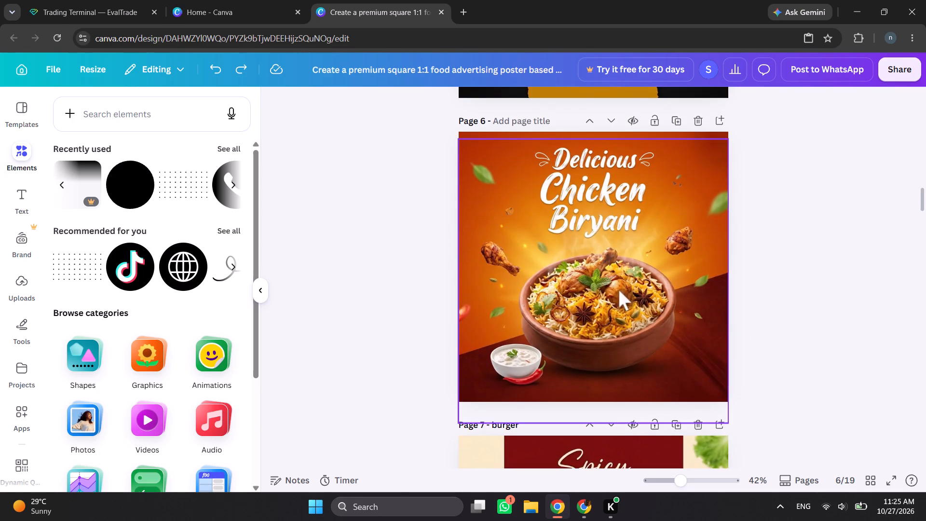
pyautogui.scroll(8, 705, 318)
pyautogui.scroll(7, 625, 206)
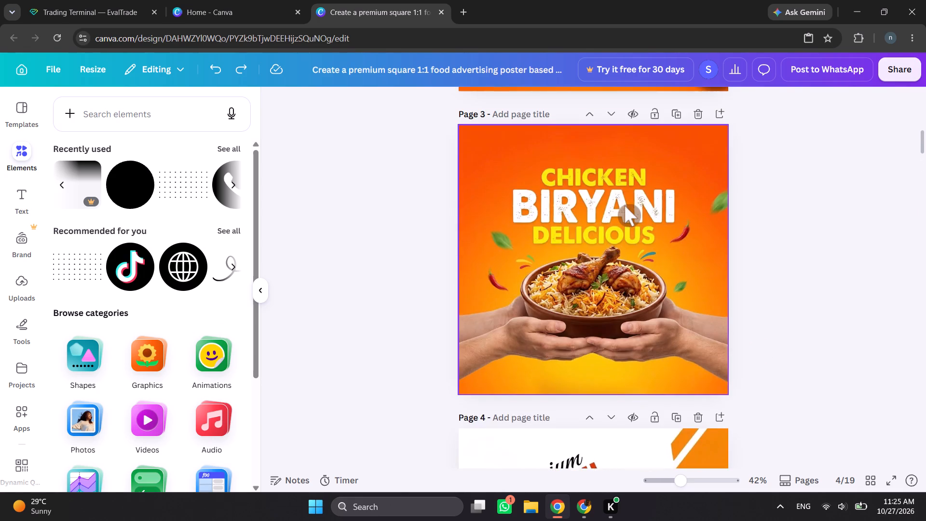
pyautogui.scroll(4, 625, 206)
pyautogui.click(625, 206)
pyautogui.rightClick(625, 206)
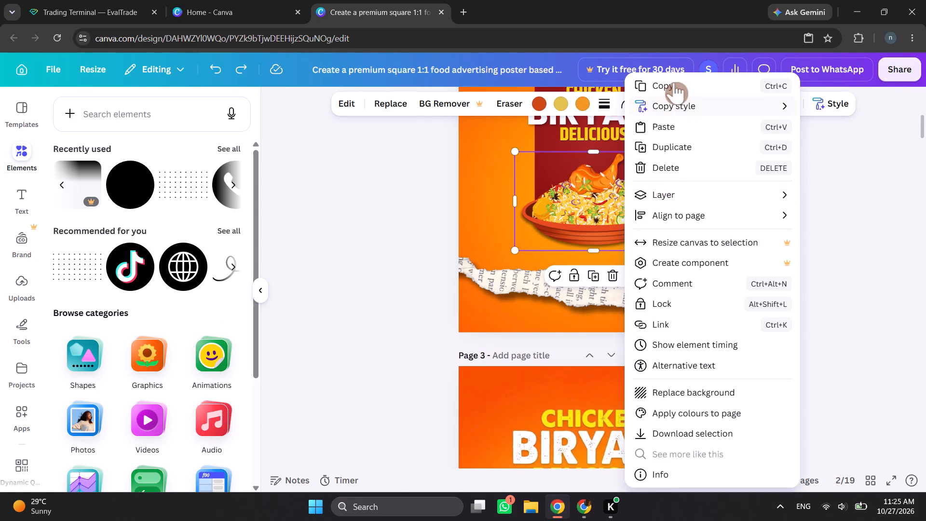
pyautogui.click(674, 80)
pyautogui.click(773, 228)
# Look up "burger" in the elements library, insert the realistic sesame-bun cheeseburger image and move it from page 9 onto page 10.
pyautogui.scroll(-20, 773, 228)
pyautogui.scroll(-1, 773, 228)
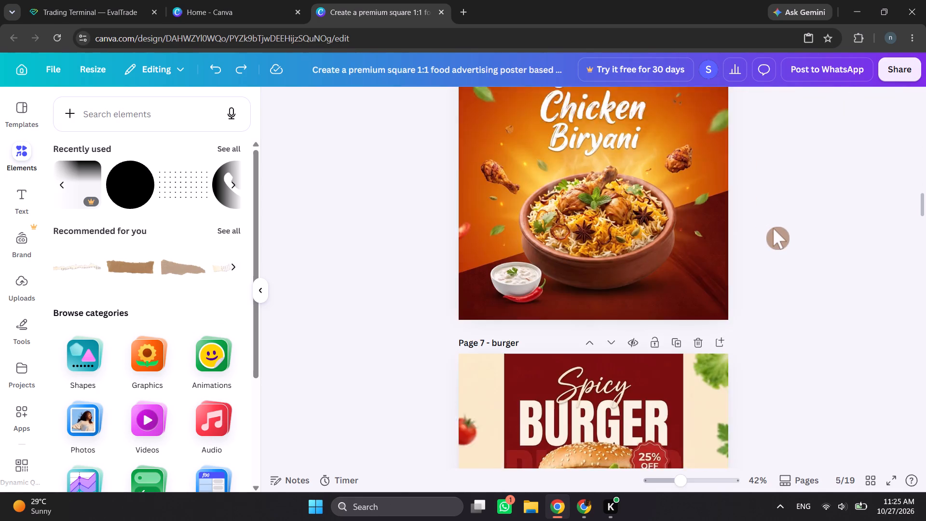
pyautogui.scroll(-13, 773, 228)
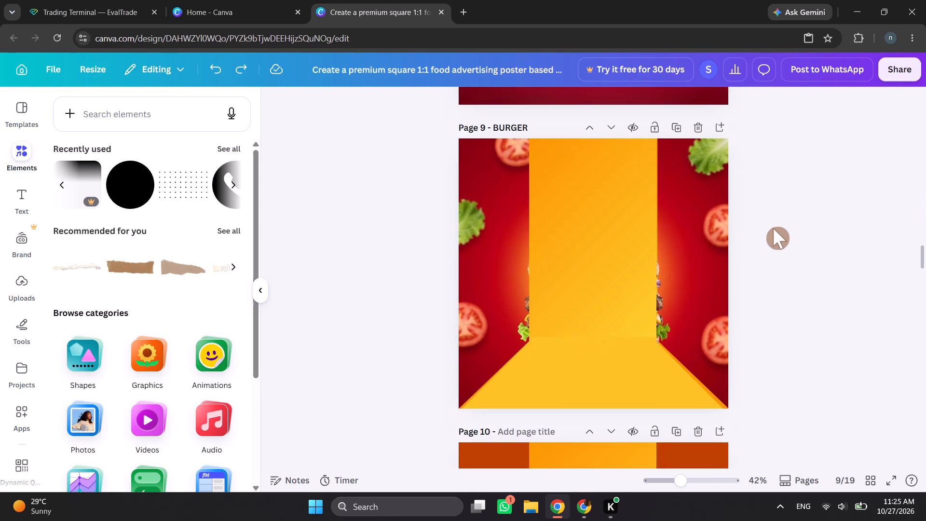
pyautogui.scroll(3, 773, 228)
pyautogui.scroll(-4, 773, 228)
pyautogui.click(108, 118)
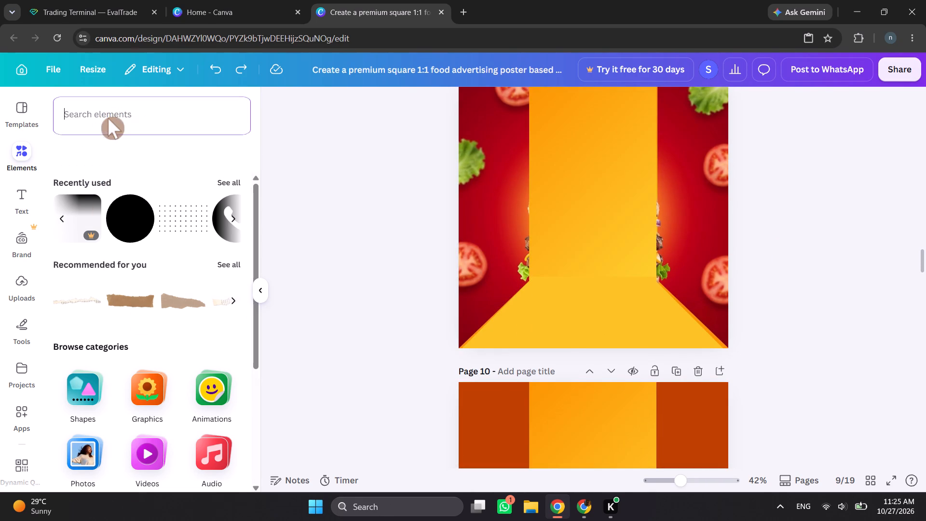
pyautogui.write('bur')
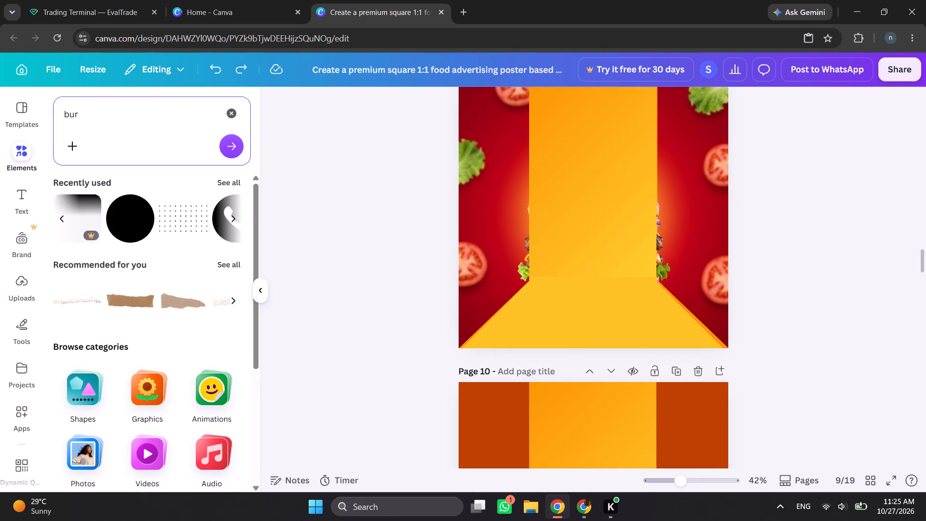
pyautogui.write('ger')
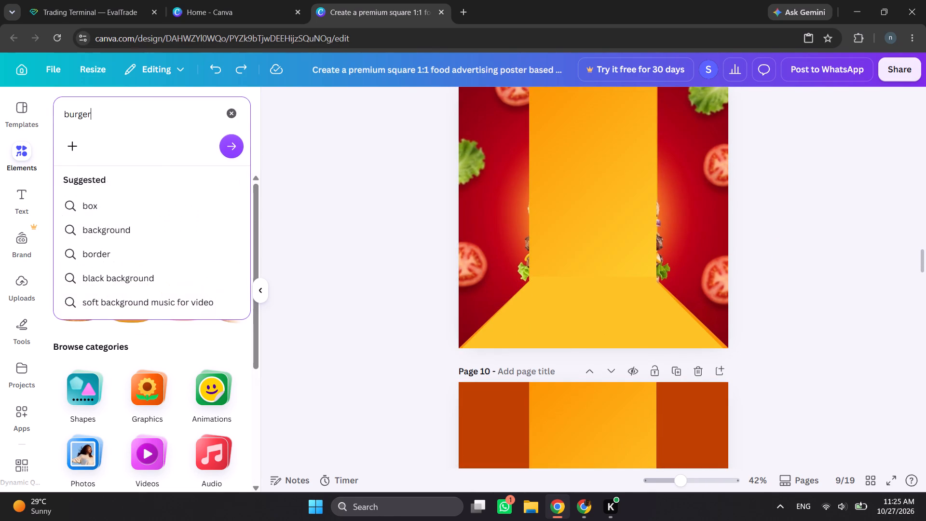
pyautogui.click(191, 139)
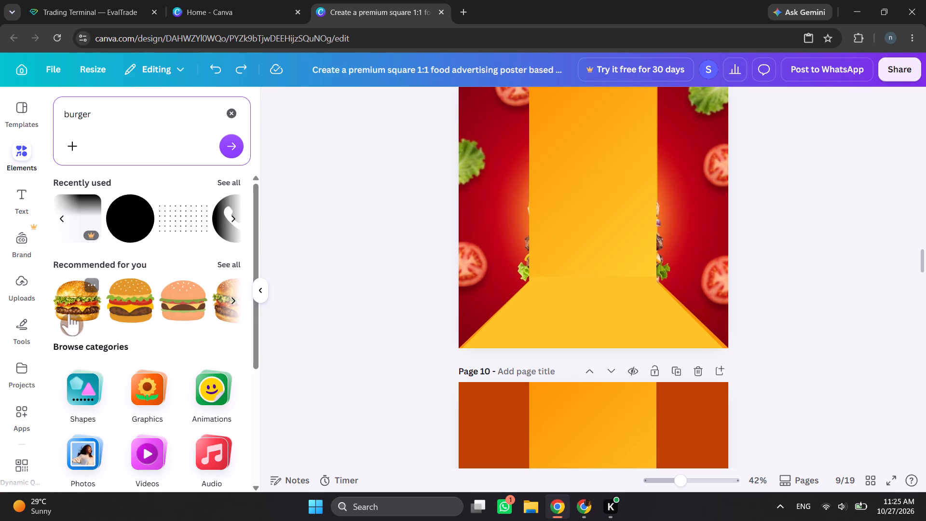
pyautogui.click(70, 313)
pyautogui.click(300, 279)
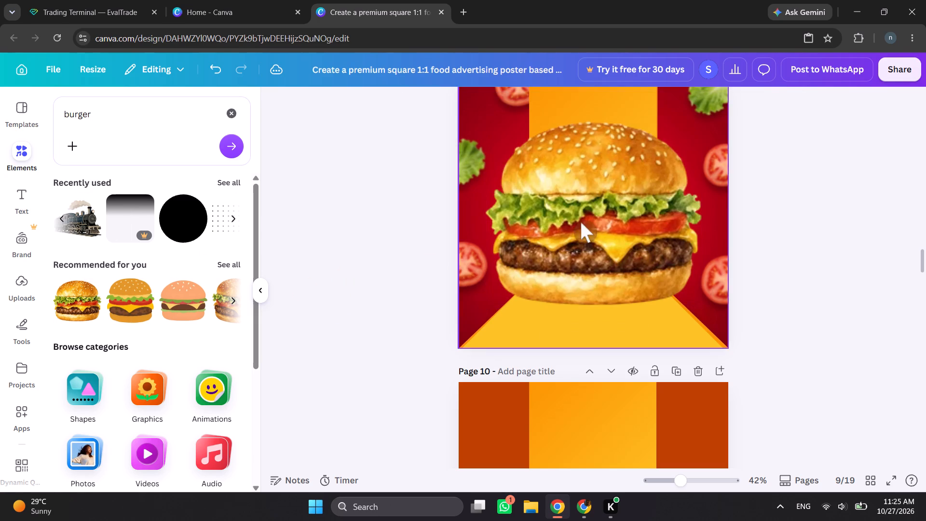
pyautogui.moveTo(581, 222); pyautogui.dragTo(600, 433)
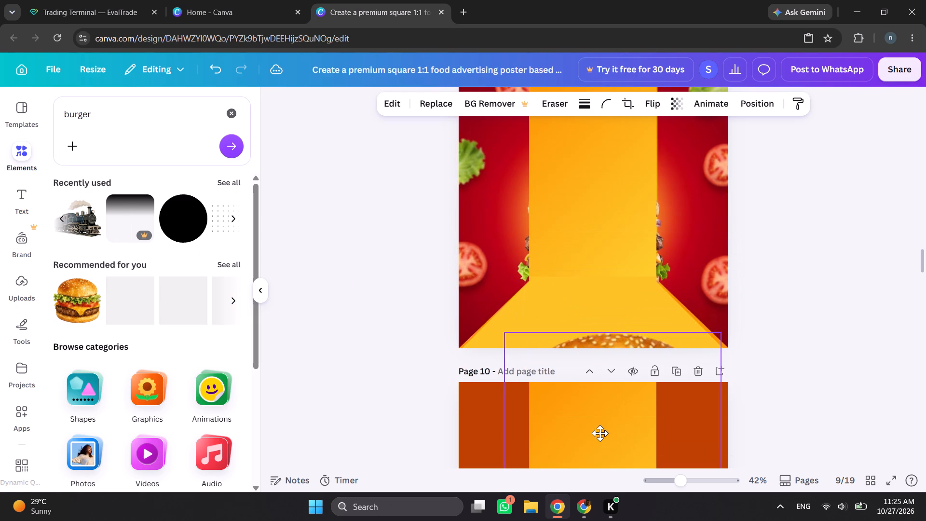
# Move the cheeseburger image off page 9 so that it sits fully on page 10.
pyautogui.moveTo(600, 433); pyautogui.dragTo(513, 328)
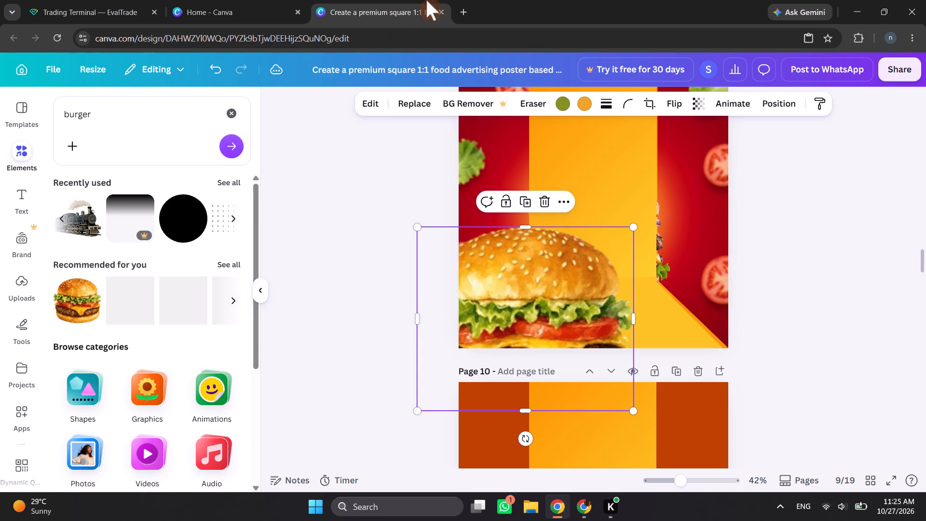
pyautogui.click(772, 198)
pyautogui.scroll(-2, 775, 198)
pyautogui.moveTo(538, 156); pyautogui.dragTo(607, 337)
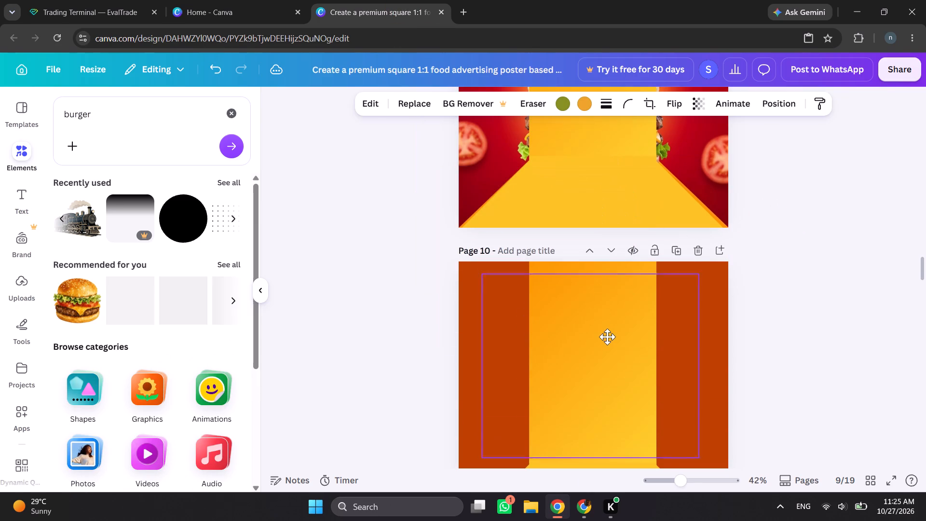
pyautogui.moveTo(607, 337); pyautogui.dragTo(608, 337)
pyautogui.click(861, 272)
pyautogui.scroll(-2, 861, 272)
# Scale the burger down to about two thirds of page 10's width and centre it in front of the column, just above the floor.
pyautogui.click(610, 239)
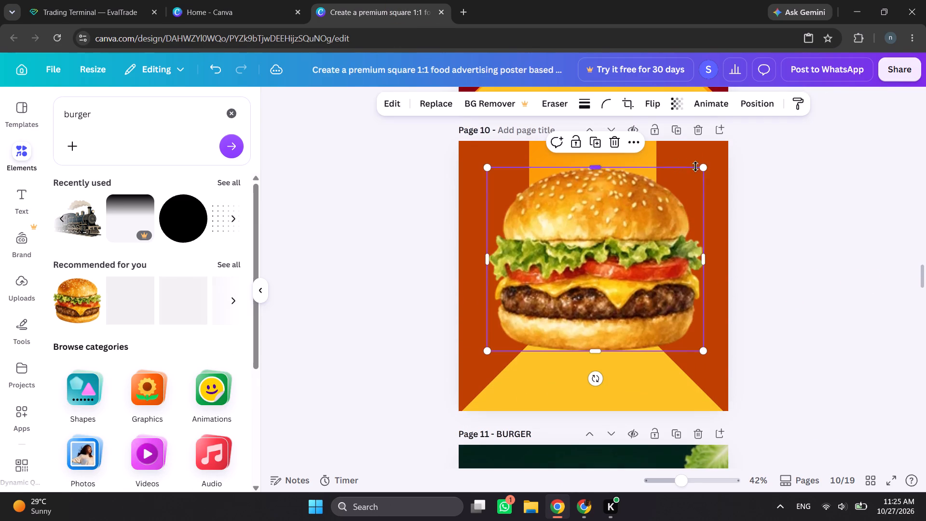
pyautogui.moveTo(705, 165); pyautogui.dragTo(633, 247)
pyautogui.moveTo(567, 298); pyautogui.dragTo(627, 266)
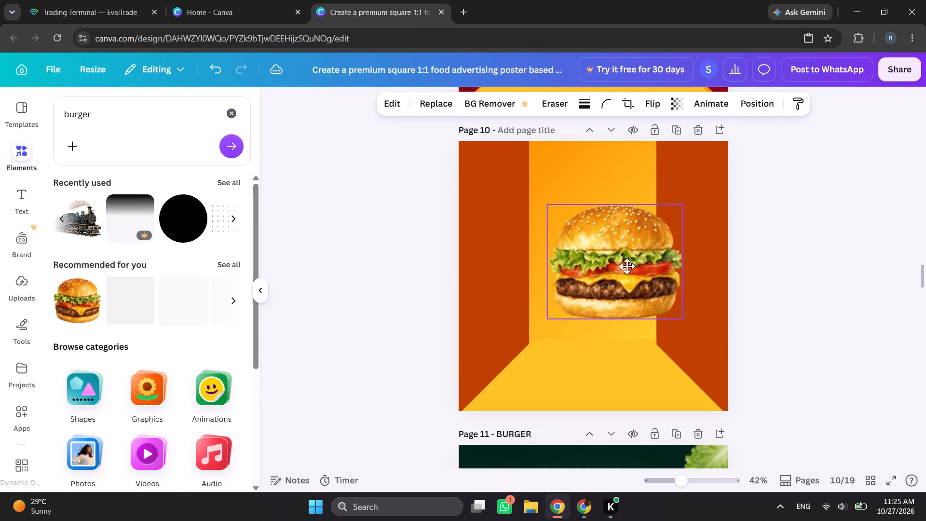
pyautogui.moveTo(627, 266); pyautogui.dragTo(625, 205)
pyautogui.moveTo(622, 196); pyautogui.dragTo(587, 233)
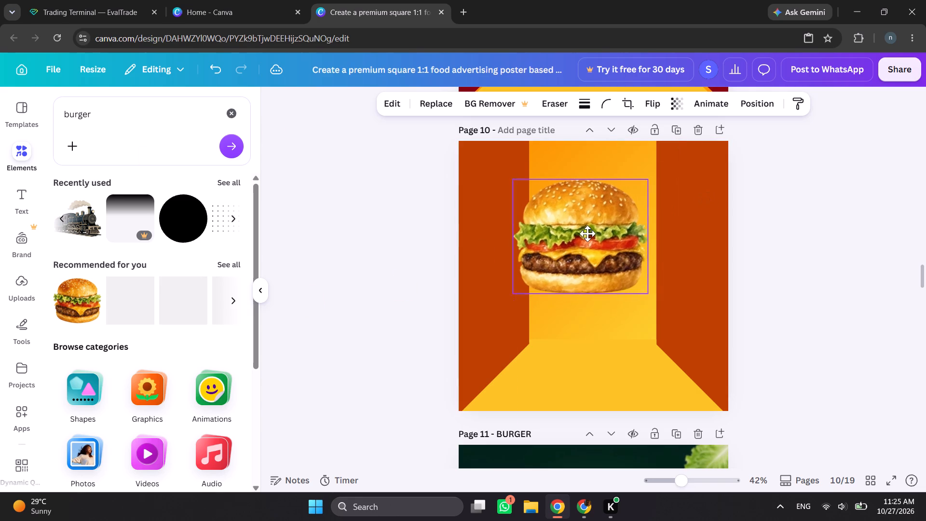
pyautogui.moveTo(587, 233); pyautogui.dragTo(586, 234)
pyautogui.click(646, 305)
pyautogui.click(605, 258)
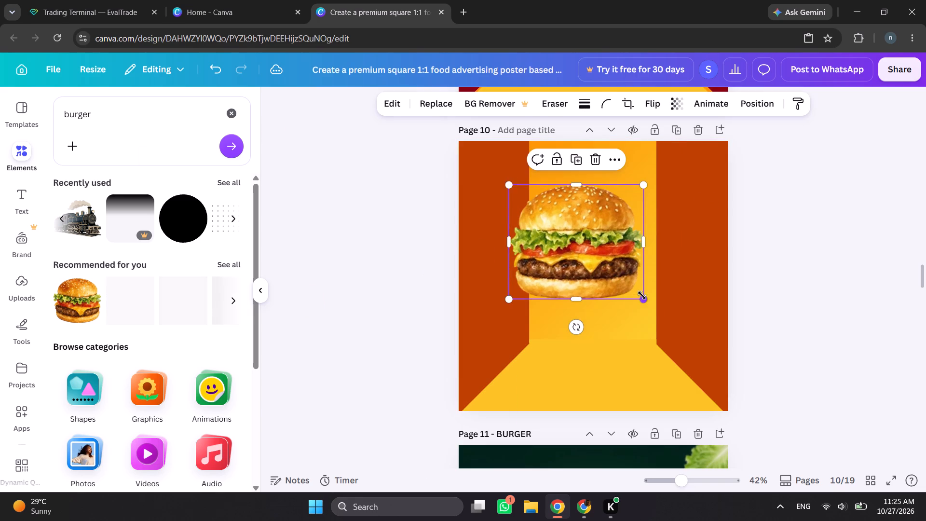
pyautogui.moveTo(642, 295); pyautogui.dragTo(678, 338)
pyautogui.moveTo(634, 298); pyautogui.dragTo(624, 302)
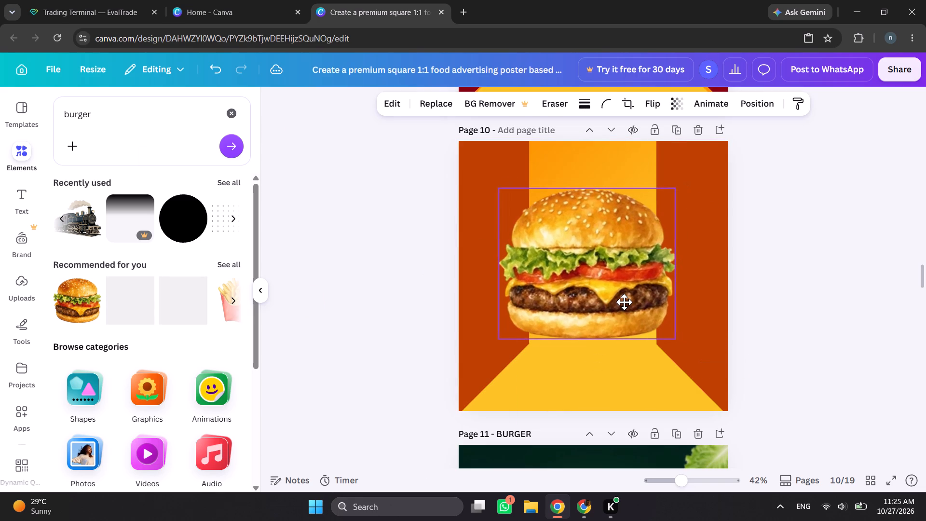
pyautogui.moveTo(624, 302); pyautogui.dragTo(631, 306)
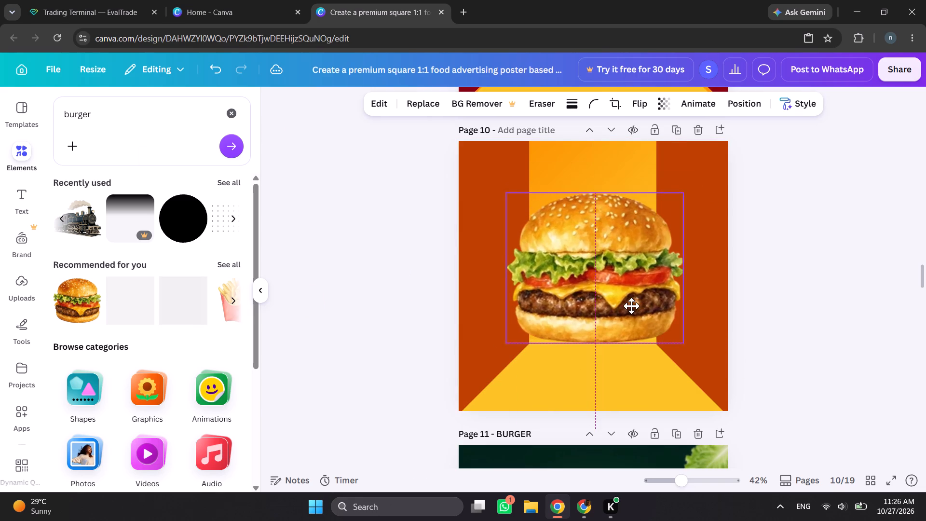
pyautogui.moveTo(631, 306); pyautogui.dragTo(629, 304)
pyautogui.click(804, 298)
# Delete the floor group, yellow column and flat rectangle covering the original Super Burger poster on page 9.
pyautogui.scroll(5, 804, 298)
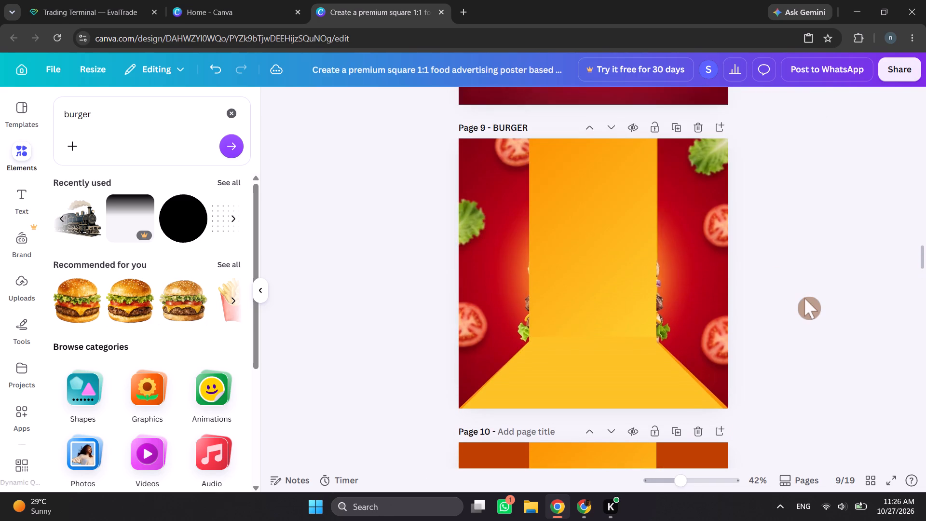
pyautogui.scroll(-4, 804, 298)
pyautogui.scroll(2, 804, 298)
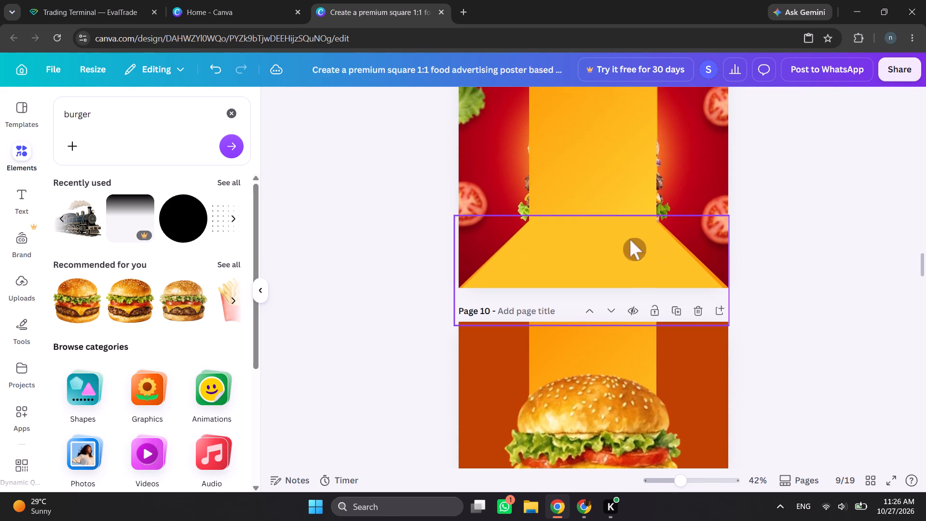
pyautogui.click(620, 238)
pyautogui.click(634, 189)
pyautogui.click(614, 160)
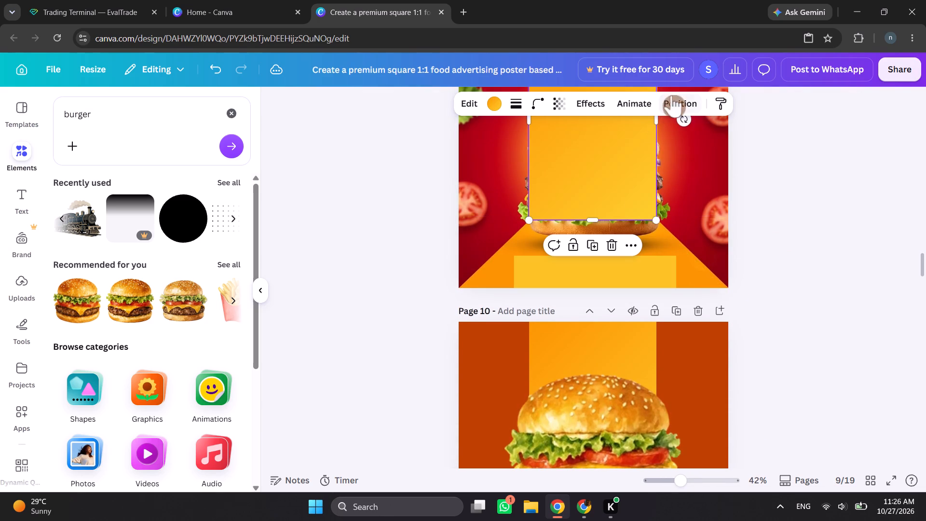
pyautogui.click(614, 247)
pyautogui.click(609, 264)
pyautogui.click(615, 231)
pyautogui.click(773, 228)
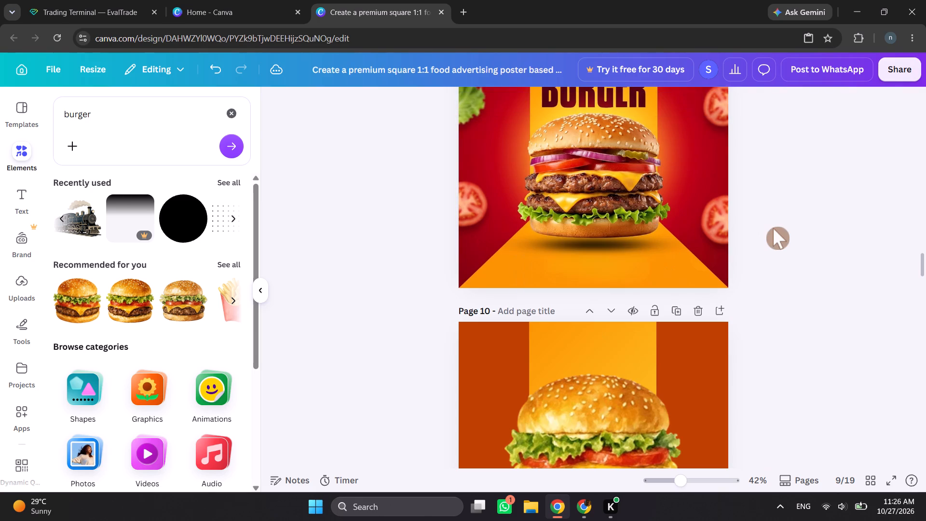
# Compare page 10 with the Super Burger poster on page 9 and nudge the burger slightly down towards the floor.
pyautogui.scroll(5, 773, 230)
pyautogui.scroll(-6, 773, 230)
pyautogui.scroll(-1, 736, 302)
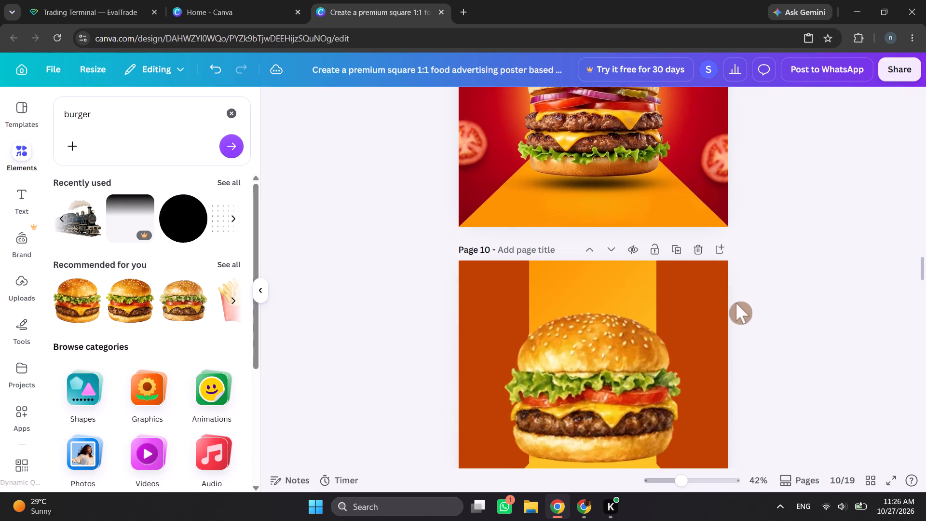
pyautogui.scroll(2, 736, 303)
pyautogui.scroll(-3, 736, 303)
pyautogui.moveTo(639, 282); pyautogui.dragTo(638, 290)
pyautogui.click(638, 290)
pyautogui.click(798, 282)
# Recolour page 10's floor group with the orange sampled from the floor of the Super Burger poster on page 9.
pyautogui.scroll(4, 798, 282)
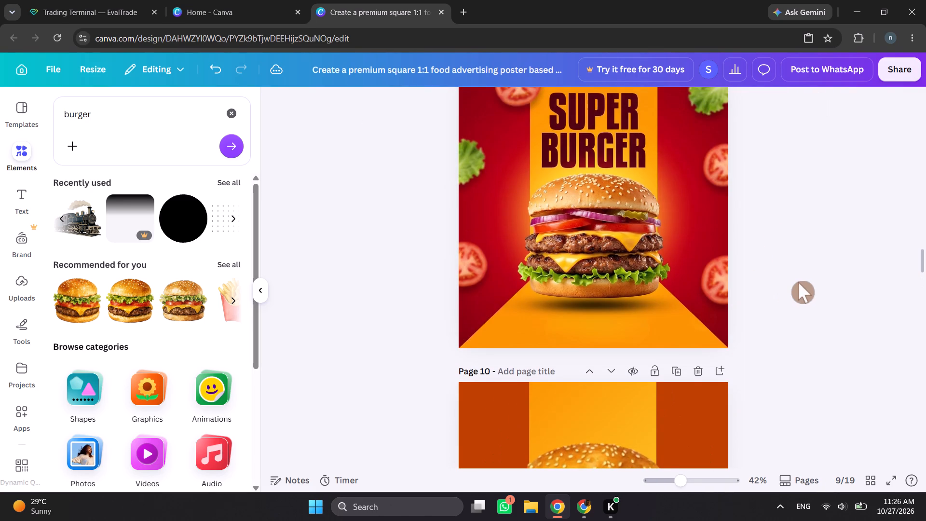
pyautogui.scroll(-4, 798, 282)
pyautogui.scroll(3, 798, 282)
pyautogui.scroll(-4, 798, 282)
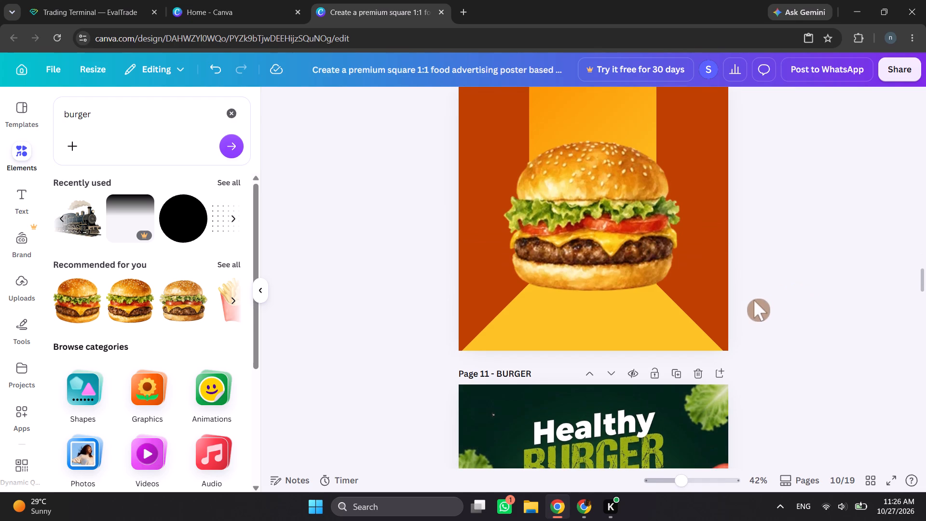
pyautogui.scroll(2, 706, 316)
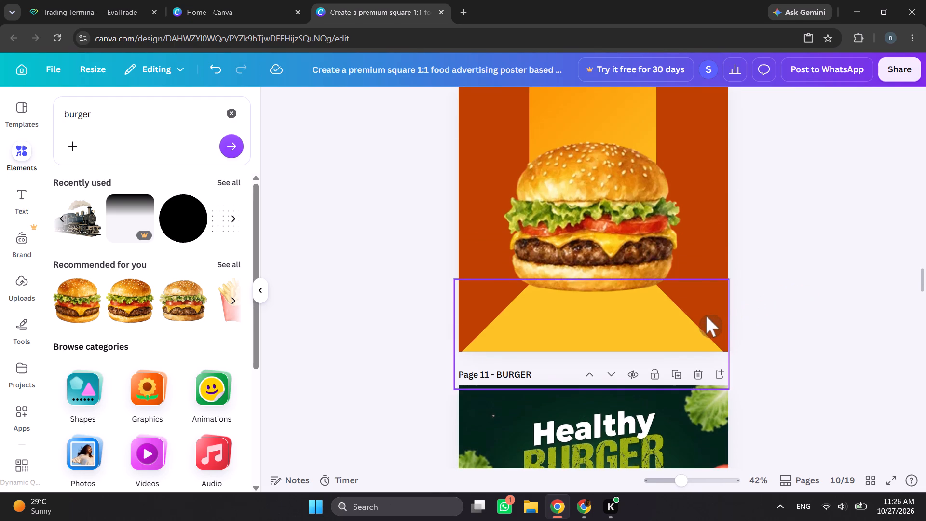
pyautogui.scroll(3, 706, 316)
pyautogui.scroll(-4, 649, 302)
pyautogui.click(656, 373)
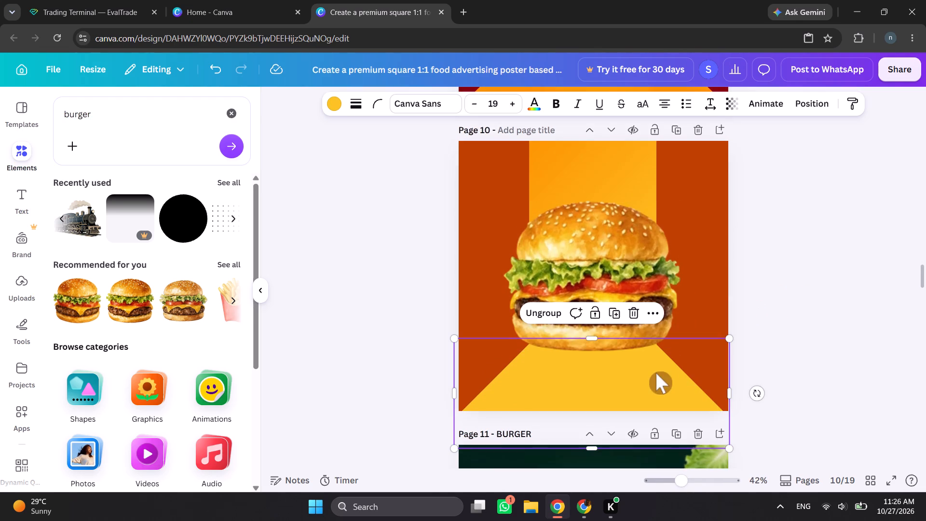
pyautogui.click(333, 103)
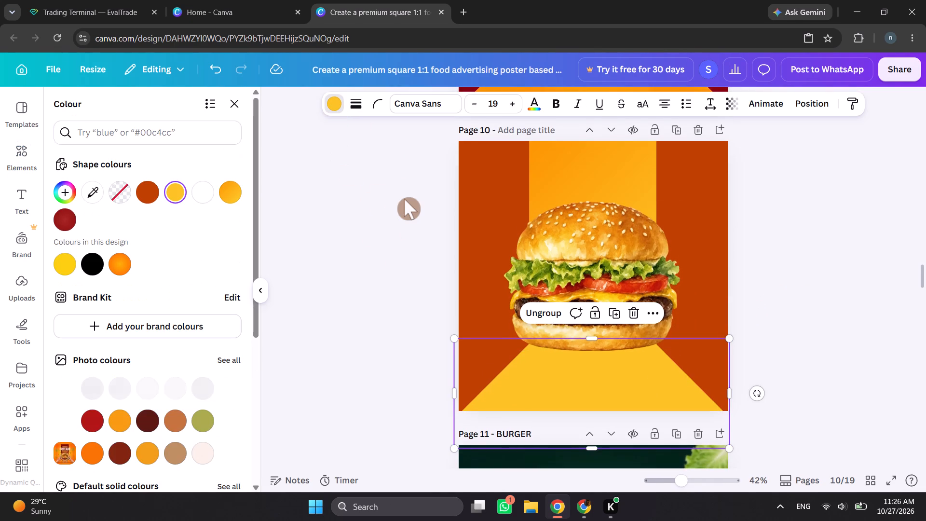
pyautogui.scroll(2, 404, 199)
pyautogui.scroll(-1, 404, 199)
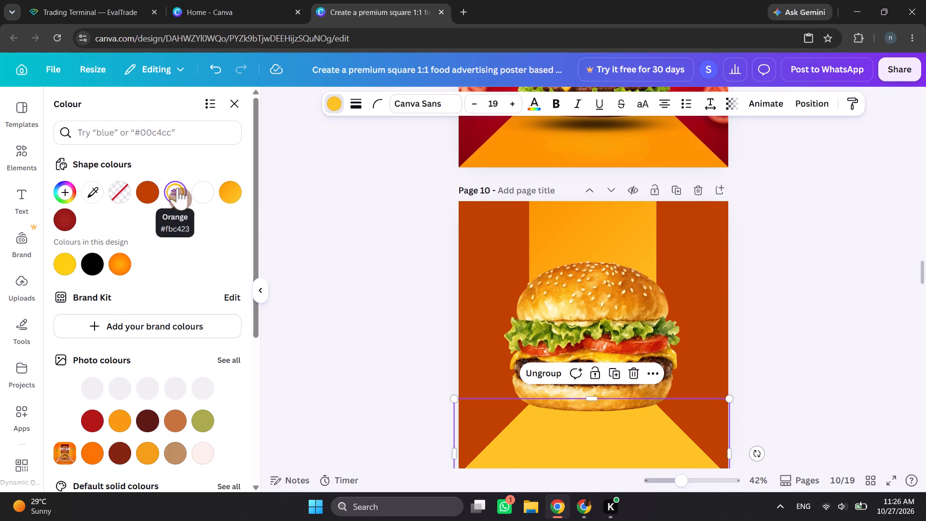
pyautogui.click(177, 188)
pyautogui.click(241, 363)
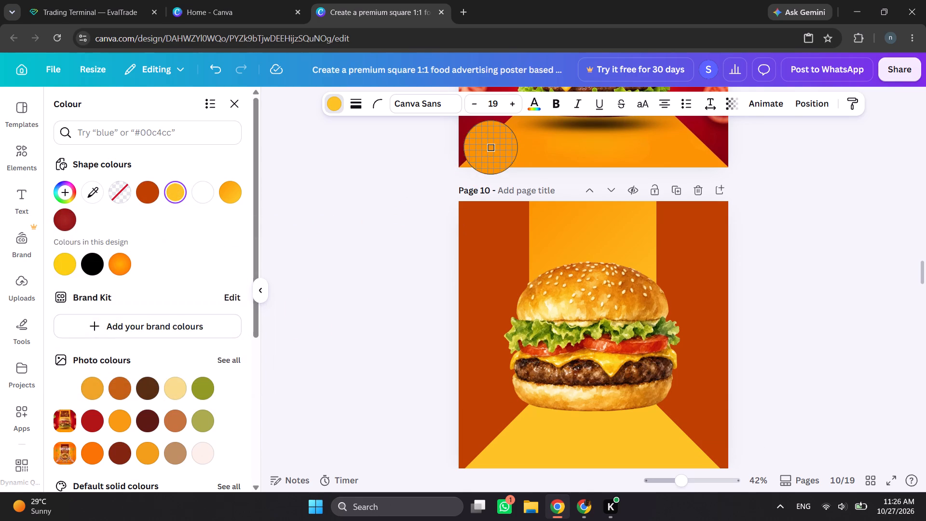
pyautogui.click(501, 147)
# Recolour the flat rectangle at page 10's bottom edge with the same orange as the floor.
pyautogui.scroll(-2, 761, 214)
pyautogui.click(614, 323)
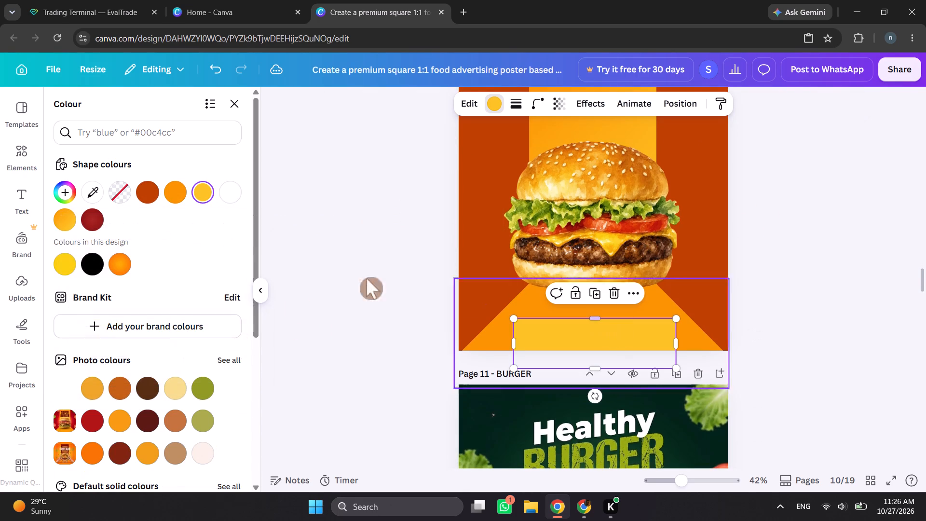
pyautogui.click(177, 193)
pyautogui.click(764, 234)
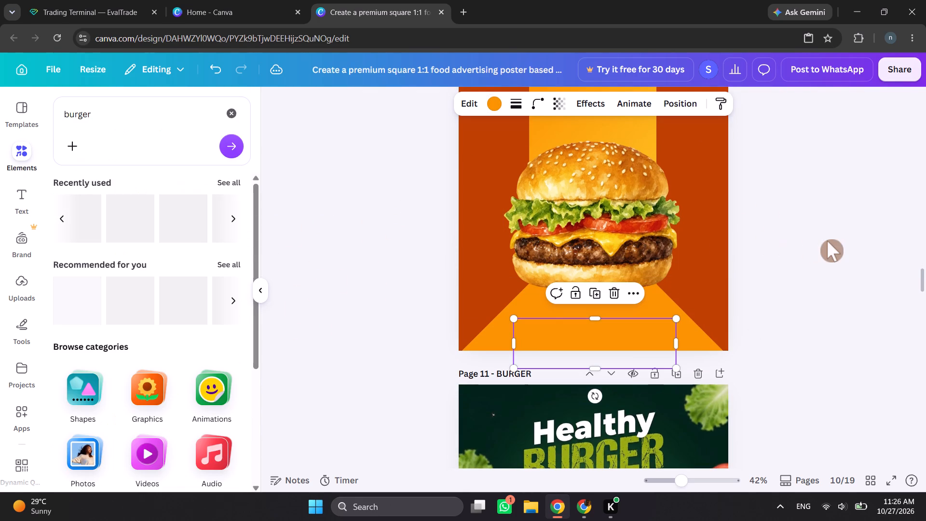
pyautogui.click(827, 241)
# Apply the Drop shadow effect to the burger image on page 10.
pyautogui.click(631, 228)
pyautogui.click(363, 98)
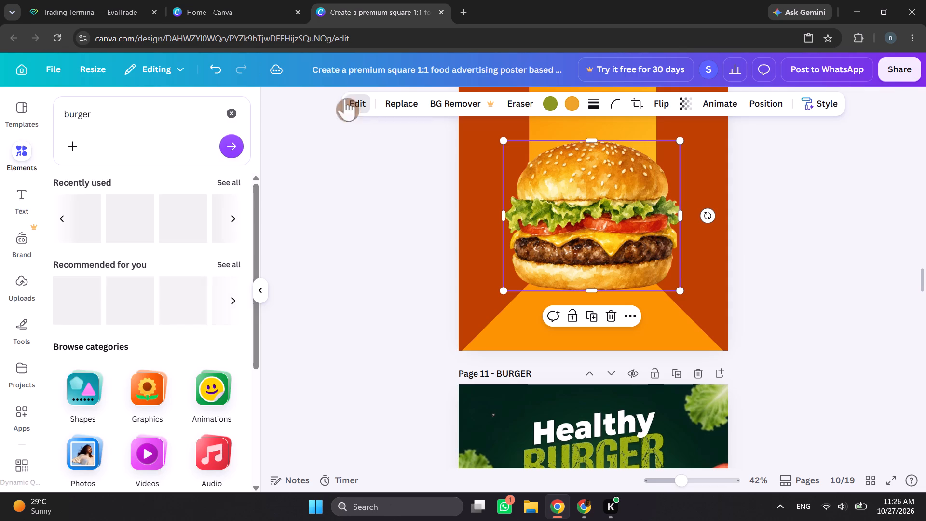
pyautogui.scroll(-3, 187, 301)
pyautogui.scroll(-5, 254, 277)
pyautogui.scroll(-3, 175, 333)
pyautogui.scroll(-1, 177, 374)
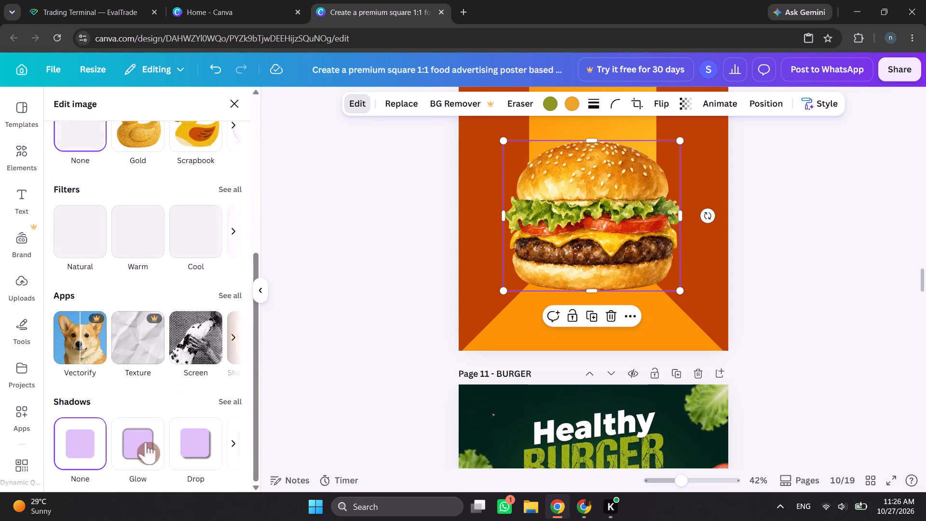
pyautogui.click(196, 456)
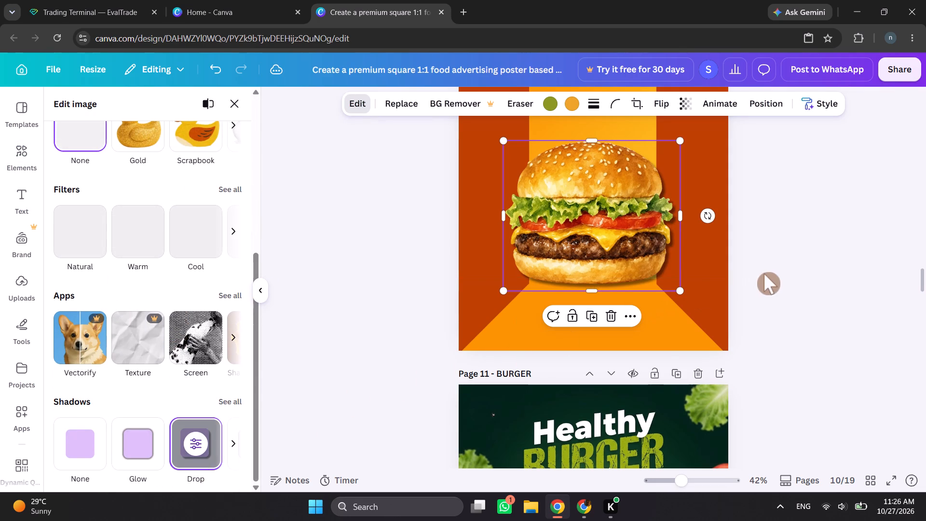
pyautogui.click(803, 258)
# Set the burger's drop shadow to blur 35, angle 45, distance 64 and intensity 66.
pyautogui.click(624, 219)
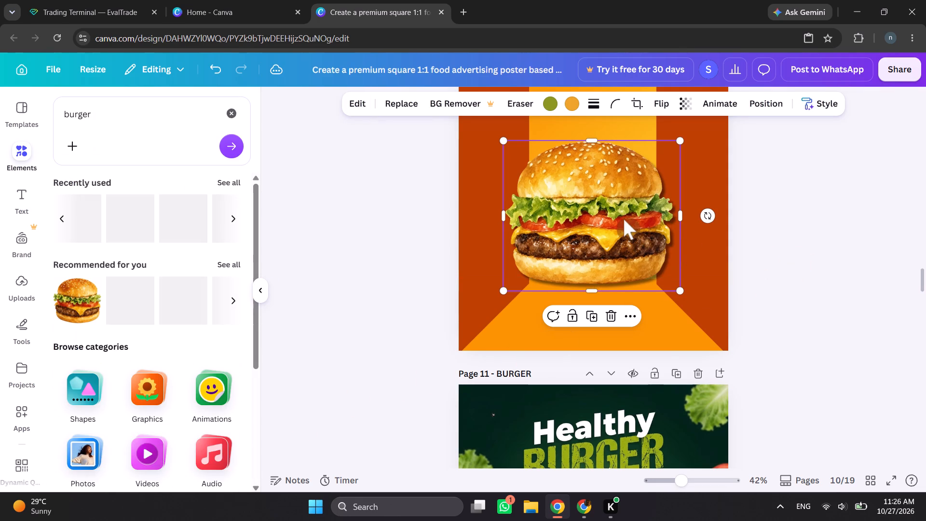
pyautogui.click(607, 214)
pyautogui.click(367, 103)
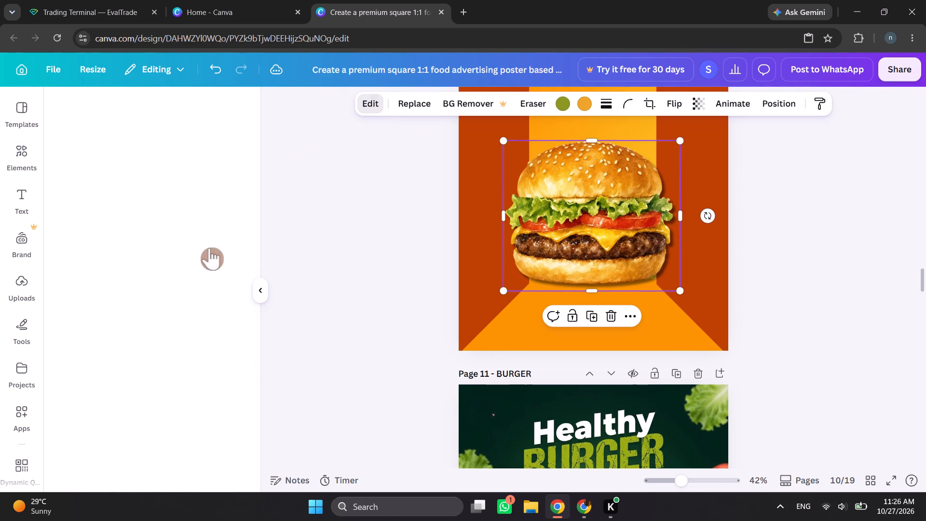
pyautogui.scroll(-10, 175, 301)
pyautogui.click(200, 445)
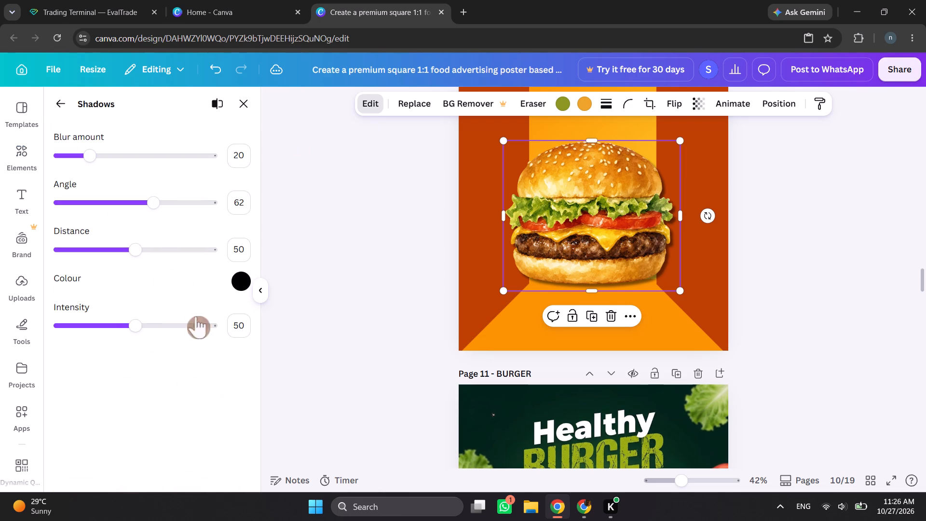
pyautogui.moveTo(136, 320); pyautogui.dragTo(149, 312)
pyautogui.moveTo(132, 245); pyautogui.dragTo(157, 238)
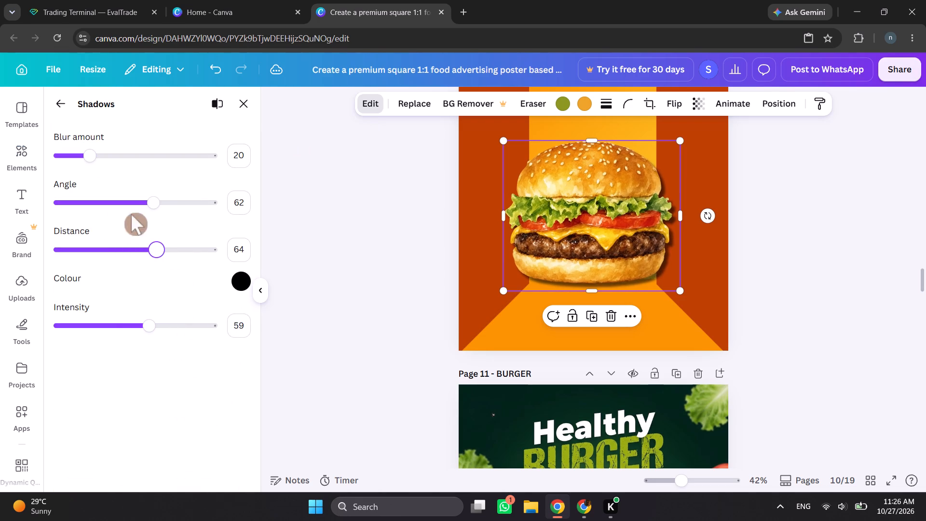
pyautogui.moveTo(151, 195); pyautogui.dragTo(132, 200)
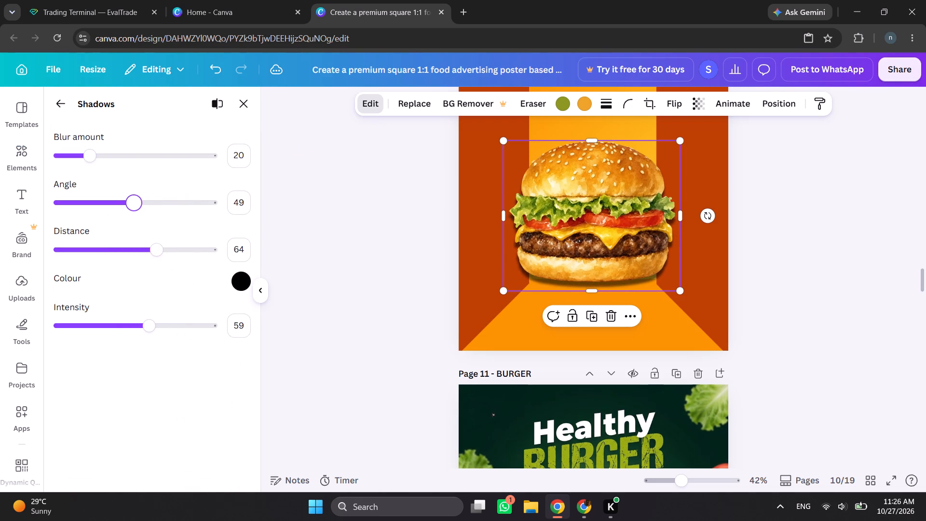
pyautogui.moveTo(132, 200); pyautogui.dragTo(133, 202)
pyautogui.moveTo(95, 151); pyautogui.dragTo(111, 151)
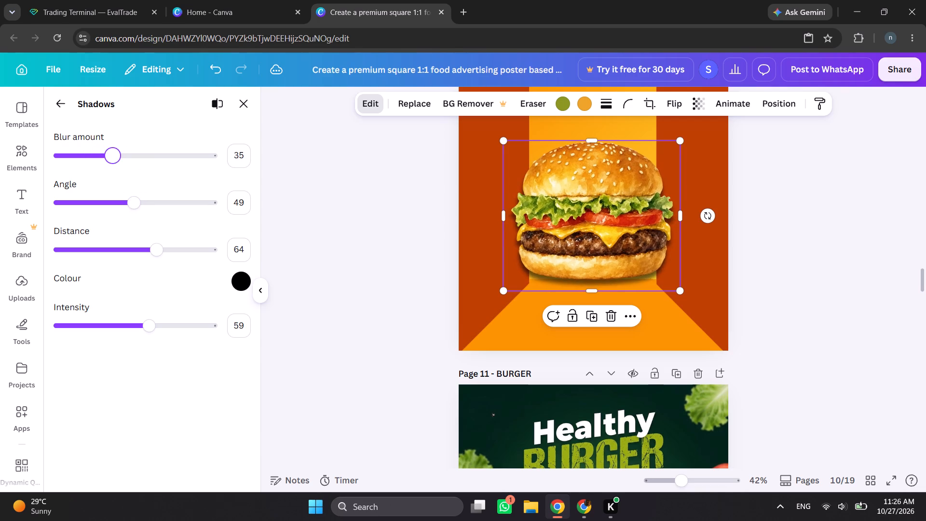
pyautogui.moveTo(111, 151); pyautogui.dragTo(107, 151)
pyautogui.click(126, 202)
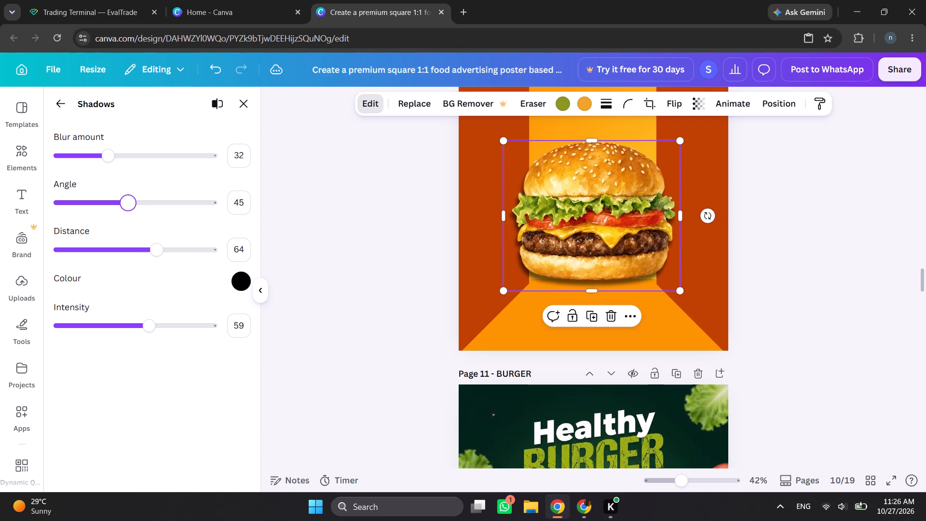
pyautogui.click(110, 155)
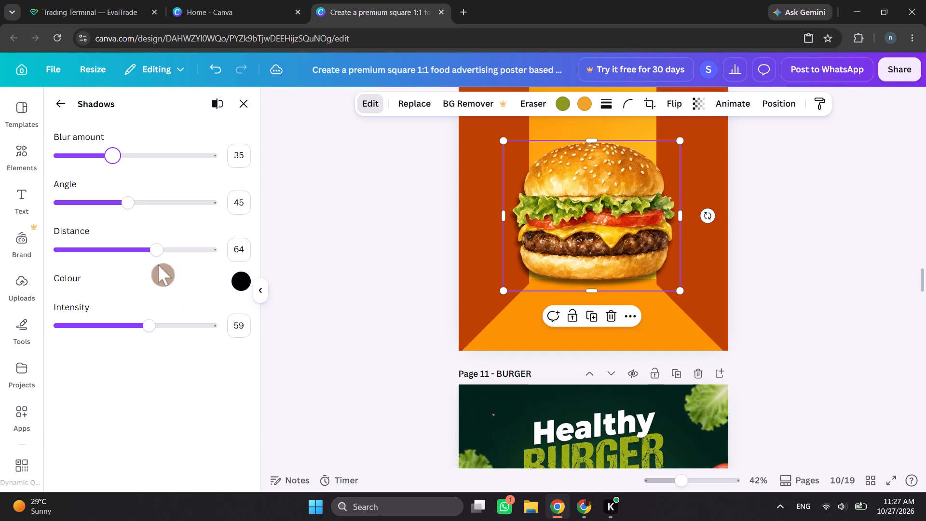
pyautogui.moveTo(150, 321); pyautogui.dragTo(161, 322)
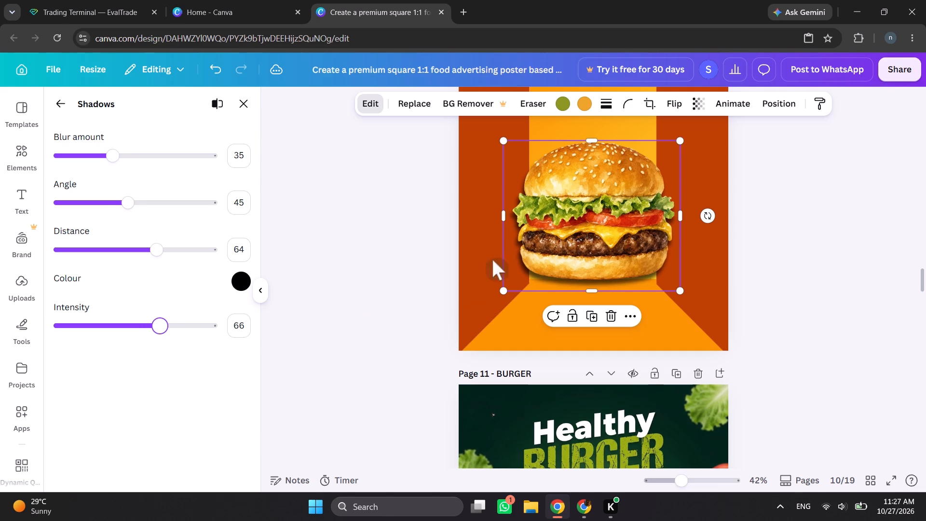
# Move the burger image on page 10 lower so its base rests on the orange floor, keeping it horizontally centred.
pyautogui.moveTo(593, 210); pyautogui.dragTo(593, 231)
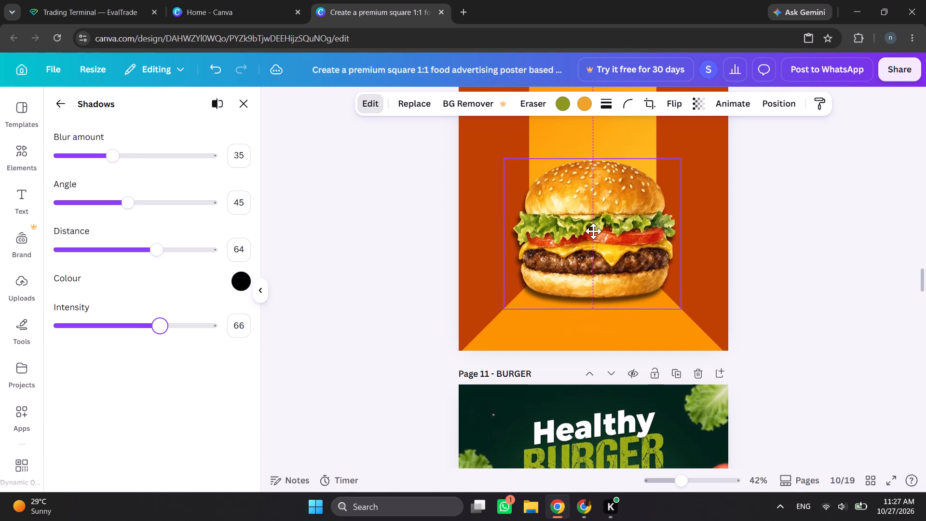
pyautogui.moveTo(593, 231); pyautogui.dragTo(594, 231)
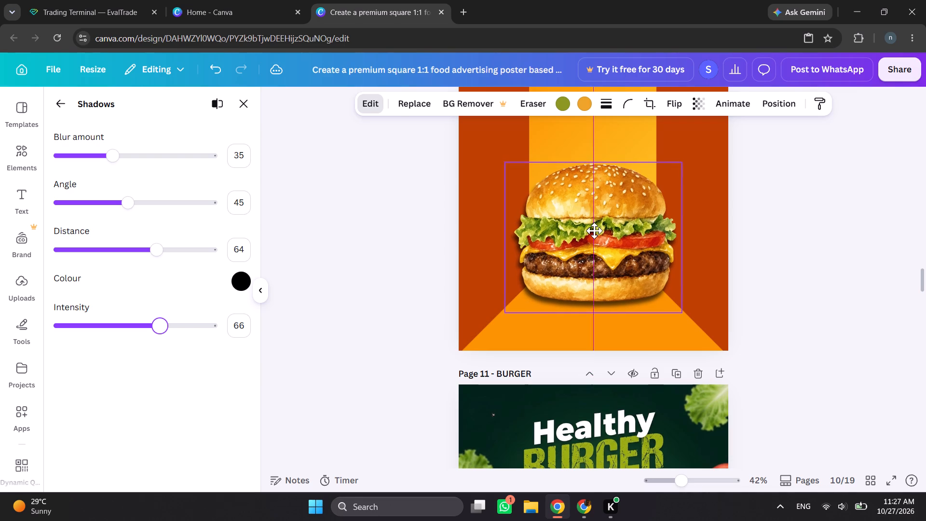
pyautogui.moveTo(594, 231); pyautogui.dragTo(593, 230)
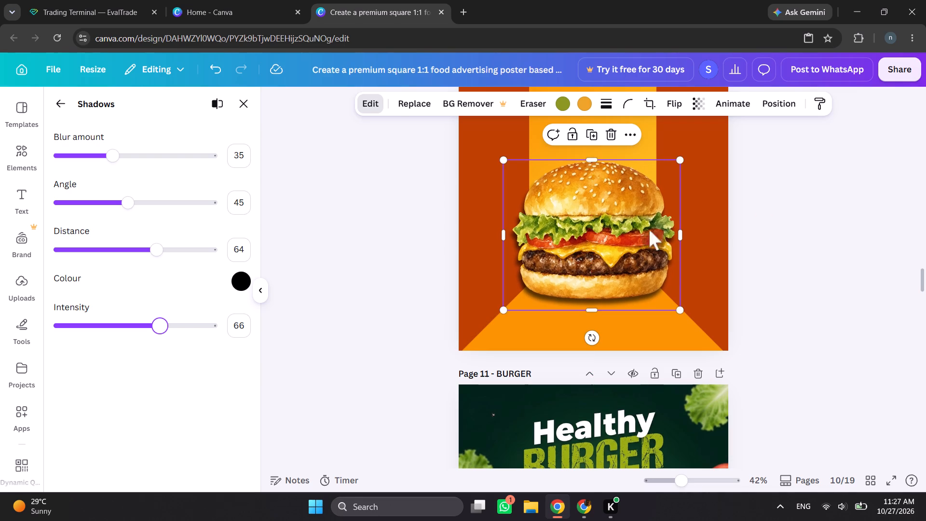
pyautogui.click(822, 203)
# Compare page 10's layout with the reference Super Burger poster on page 9.
pyautogui.scroll(5, 808, 299)
pyautogui.click(808, 299)
pyautogui.scroll(-5, 808, 299)
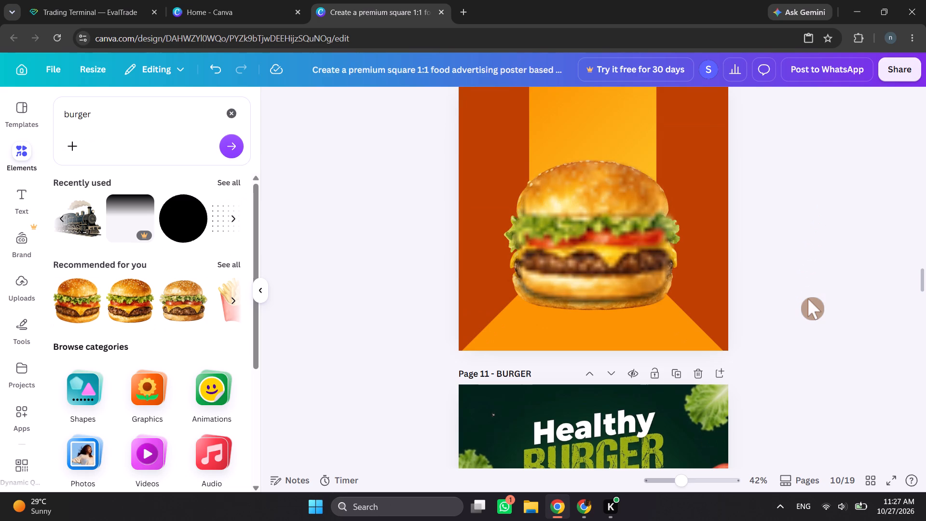
pyautogui.click(808, 299)
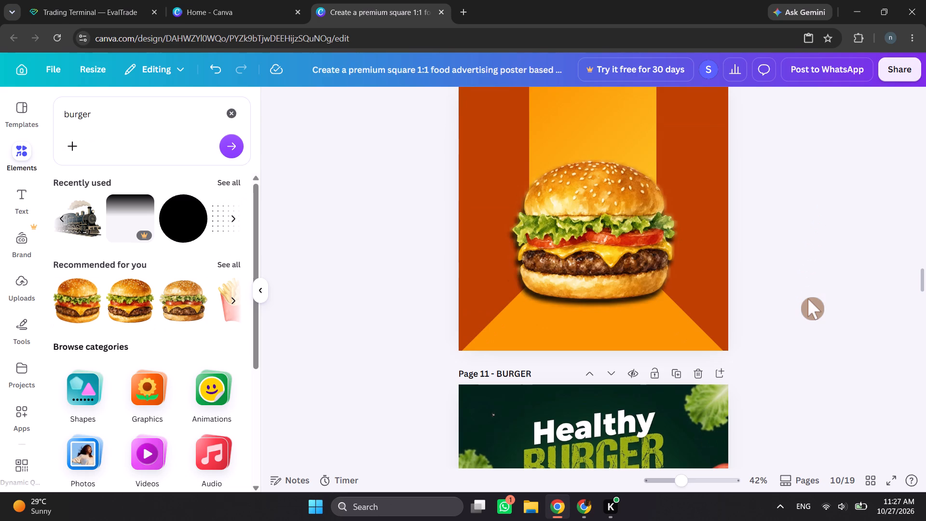
pyautogui.click(808, 299)
pyautogui.scroll(4, 808, 299)
pyautogui.scroll(-2, 808, 299)
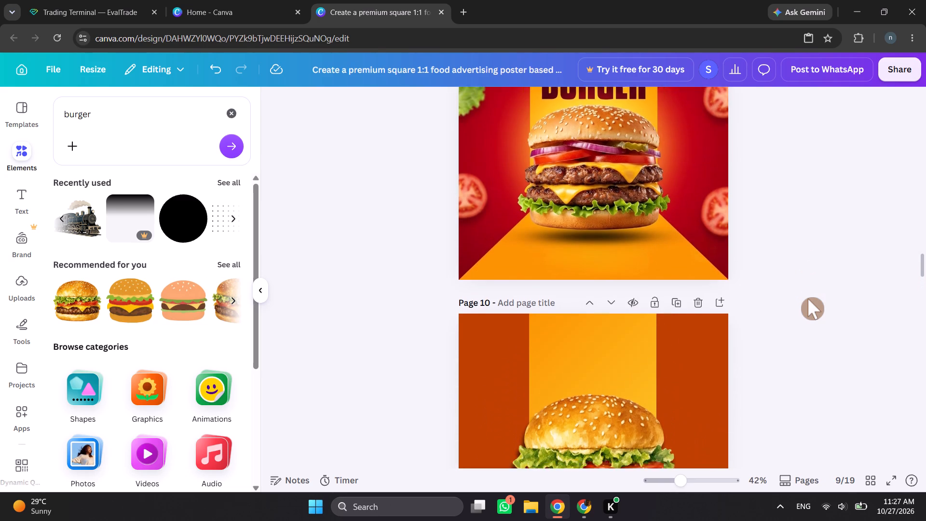
pyautogui.scroll(-1, 808, 299)
pyautogui.scroll(2, 808, 299)
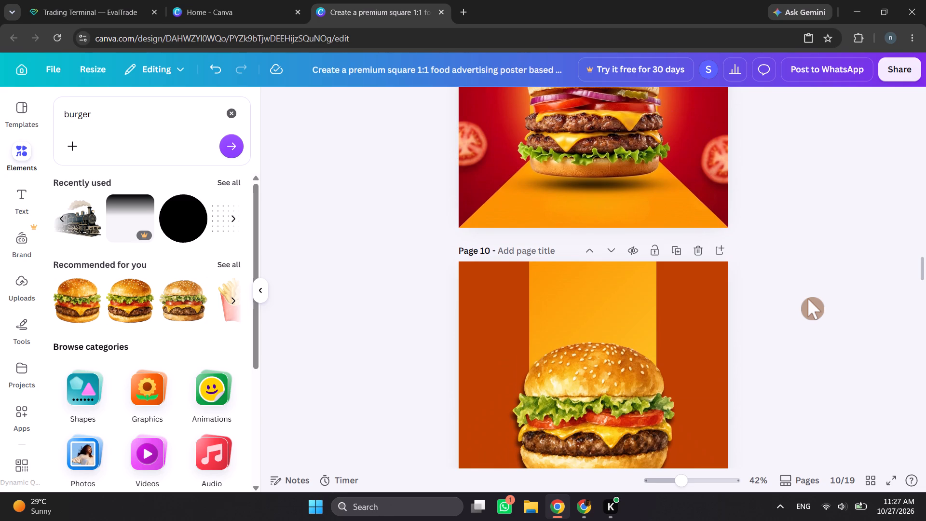
pyautogui.scroll(-2, 808, 299)
pyautogui.scroll(5, 808, 299)
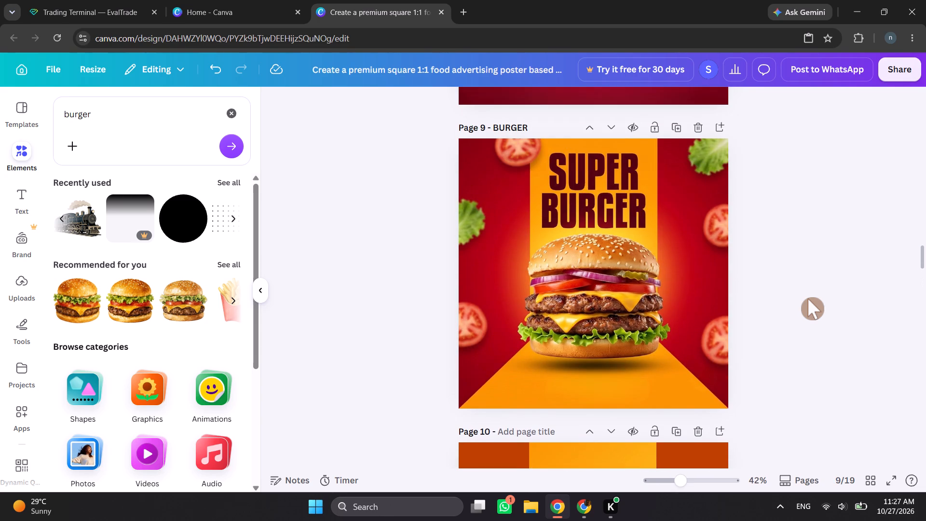
pyautogui.scroll(-1, 64, 294)
pyautogui.scroll(-2, 608, 333)
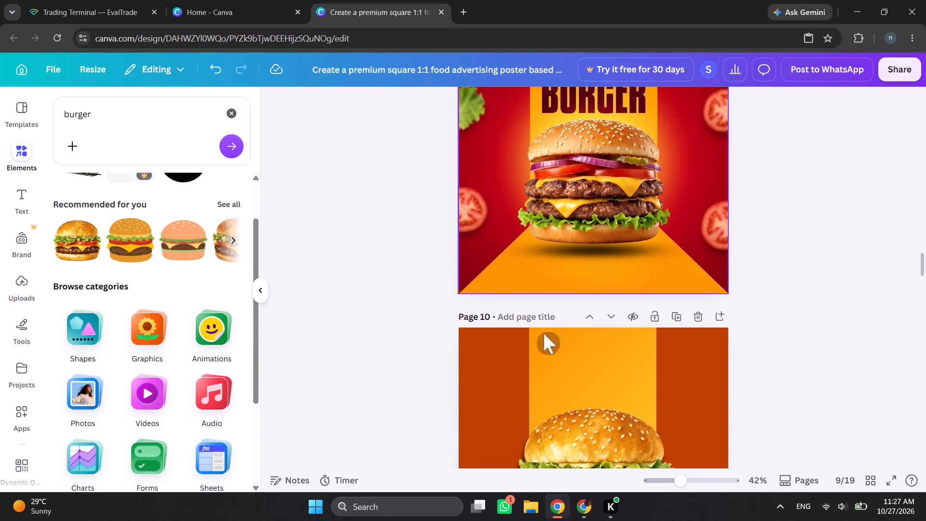
pyautogui.scroll(1, 218, 300)
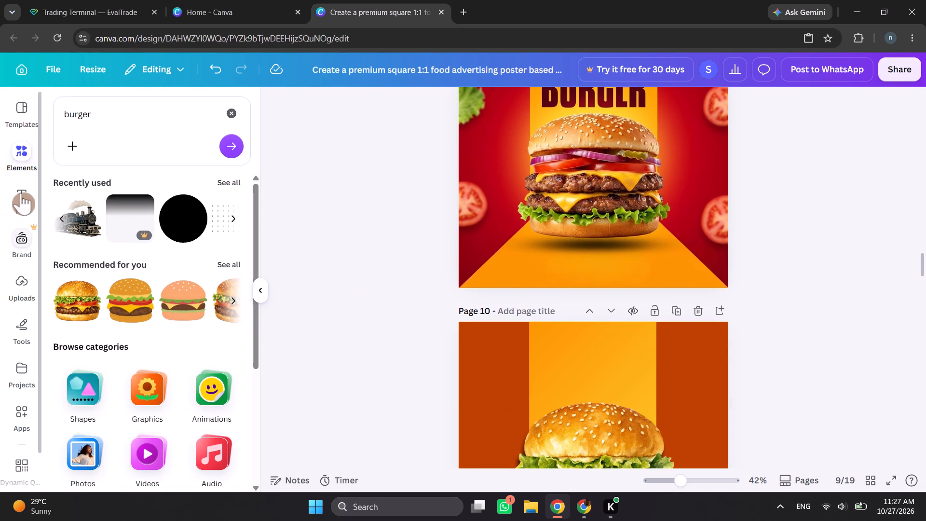
# Add a heading reading "SUPER BURGER" above the burger on page 10.
pyautogui.click(21, 192)
pyautogui.click(159, 292)
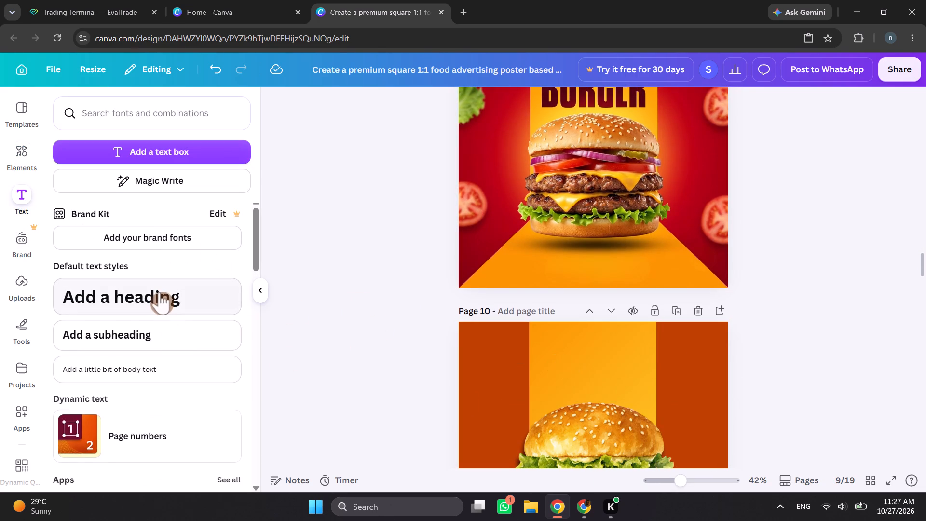
pyautogui.click(864, 213)
pyautogui.moveTo(627, 189); pyautogui.dragTo(639, 349)
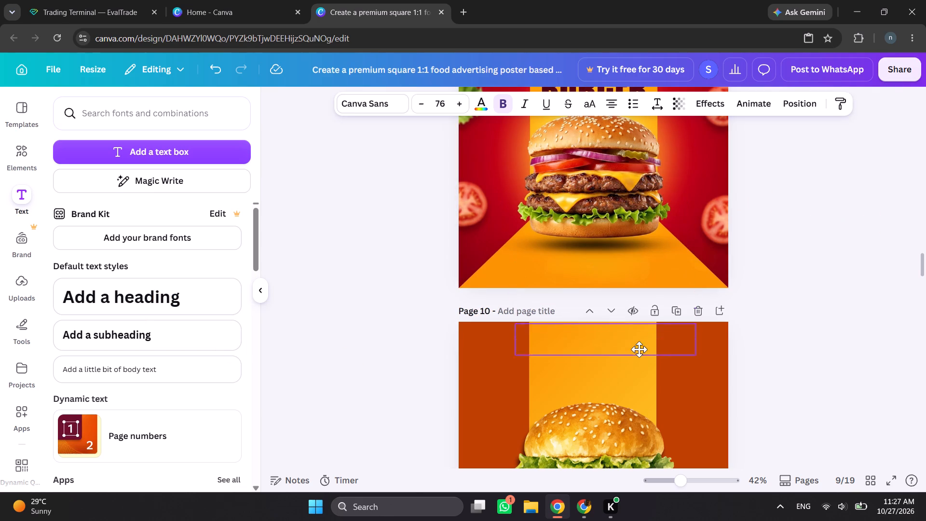
pyautogui.moveTo(639, 349); pyautogui.dragTo(628, 367)
pyautogui.click(626, 366)
pyautogui.scroll(1, 650, 314)
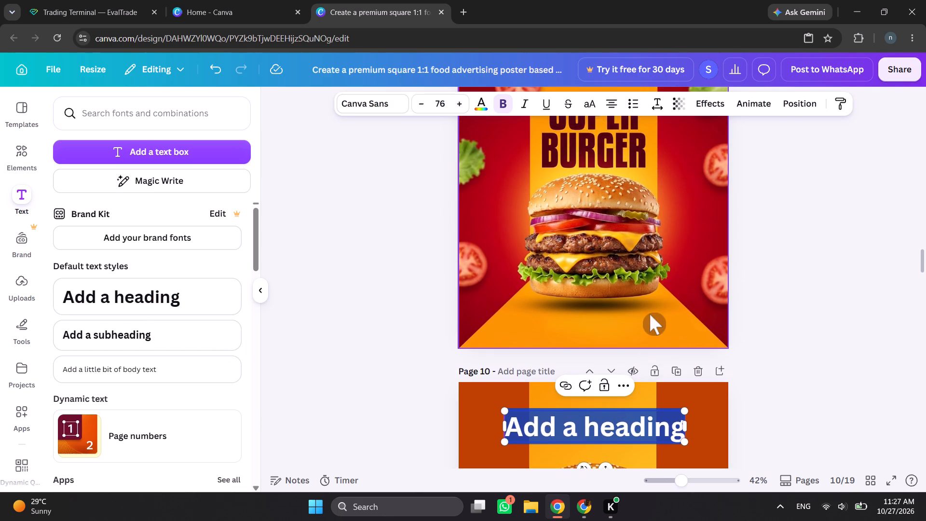
pyautogui.scroll(1, 650, 314)
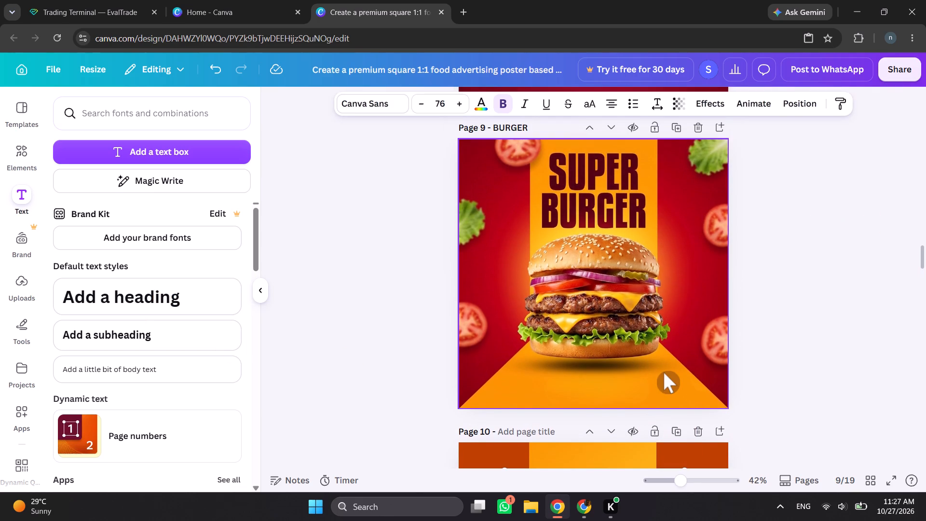
pyautogui.scroll(-2, 664, 372)
pyautogui.write('SUPER')
pyautogui.press('space')
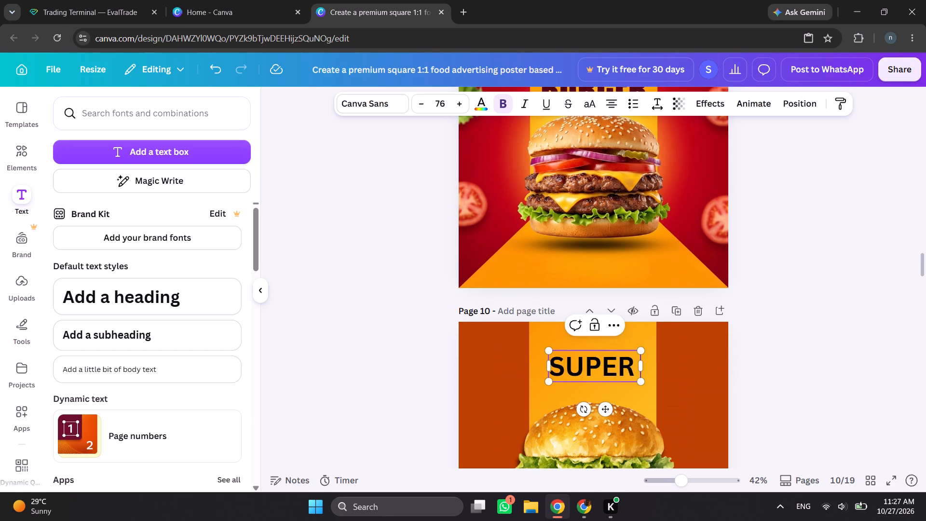
pyautogui.write('BURGER')
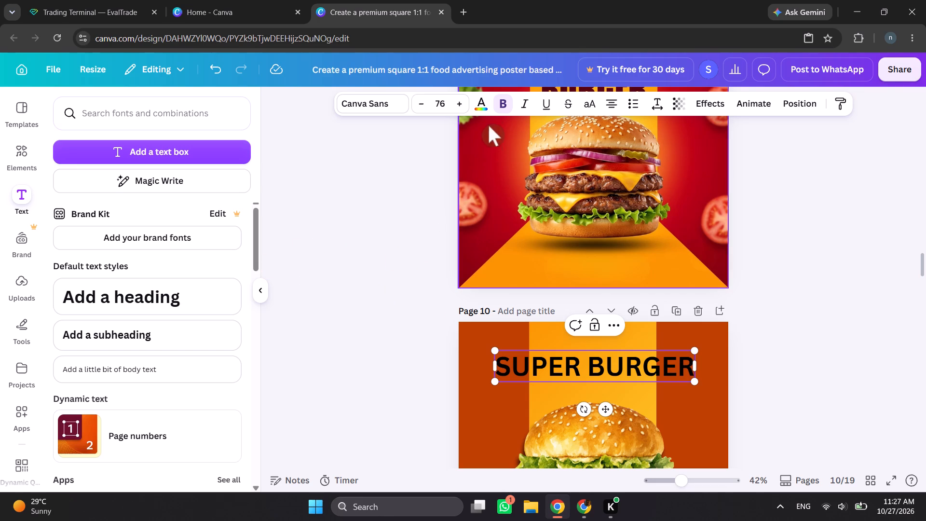
pyautogui.click(354, 250)
# Narrow the heading's text box so SUPER and BURGER wrap onto two lines, and position it above the burger.
pyautogui.click(666, 374)
pyautogui.moveTo(698, 365); pyautogui.dragTo(695, 366)
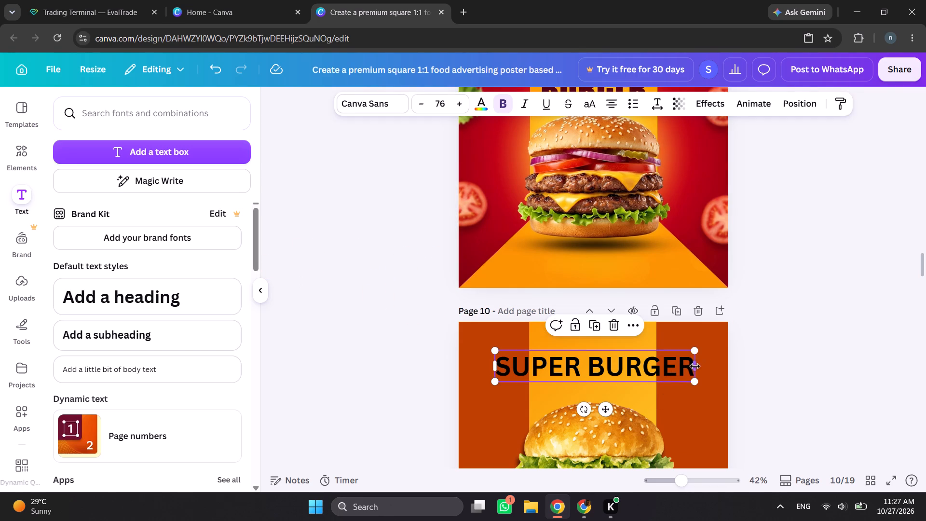
pyautogui.moveTo(695, 366); pyautogui.dragTo(644, 362)
pyautogui.moveTo(582, 380); pyautogui.dragTo(602, 367)
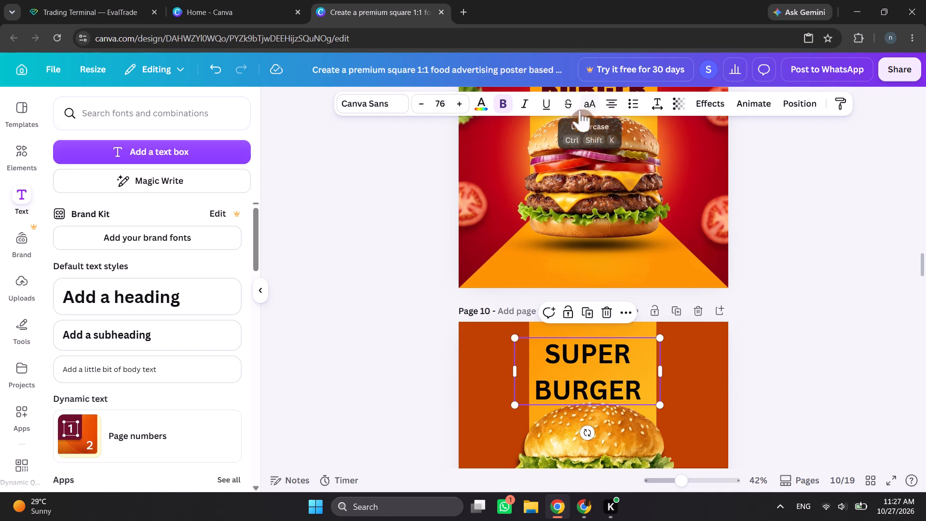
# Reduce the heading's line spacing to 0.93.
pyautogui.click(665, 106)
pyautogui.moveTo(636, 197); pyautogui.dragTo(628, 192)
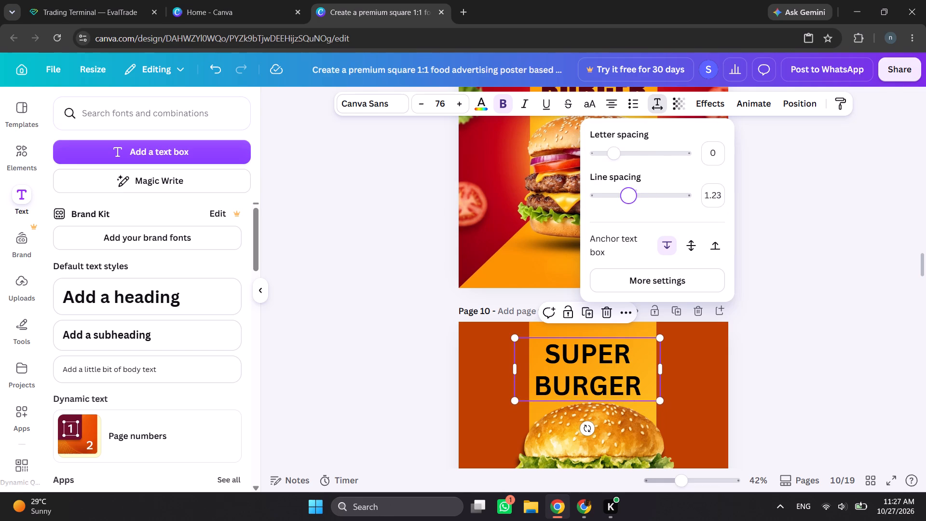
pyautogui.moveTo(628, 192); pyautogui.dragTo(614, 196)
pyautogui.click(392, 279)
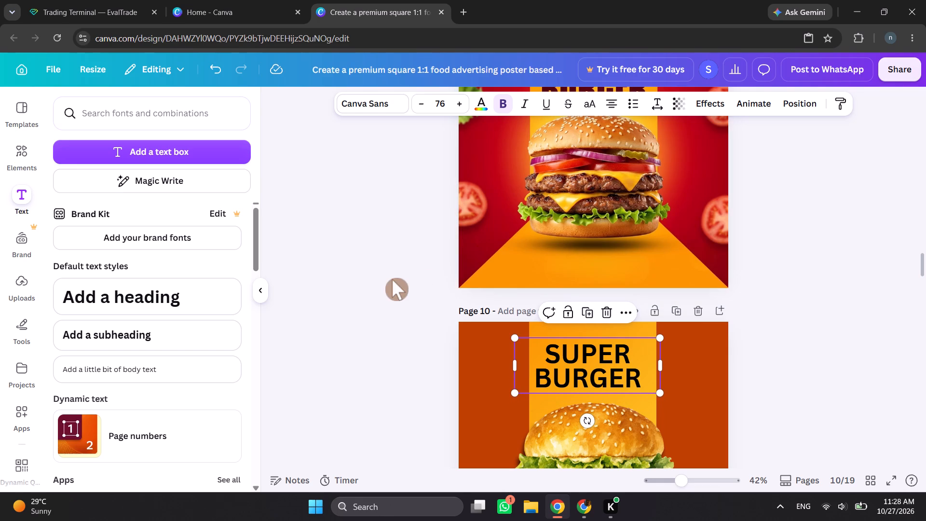
# Change the heading's font to Khand and narrow its text box to keep SUPER and BURGER on separate lines.
pyautogui.click(388, 102)
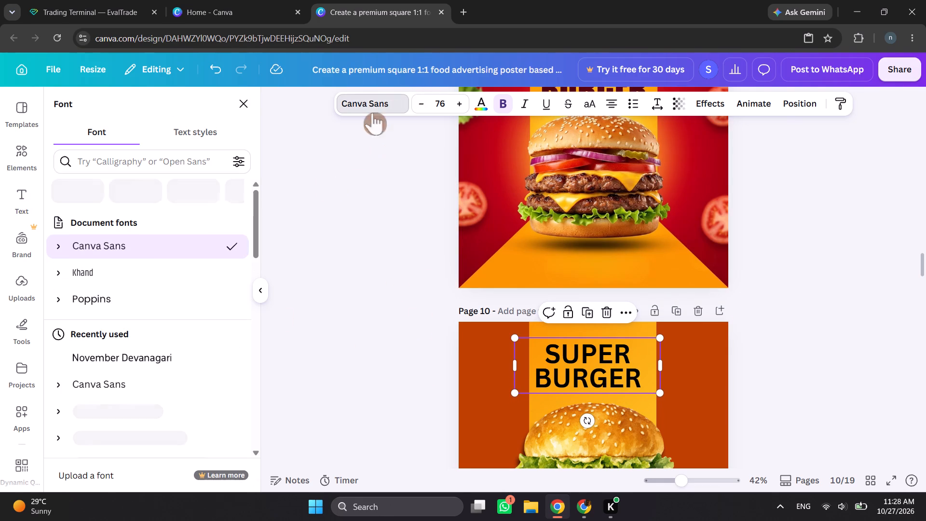
pyautogui.scroll(-2, 142, 299)
pyautogui.scroll(2, 135, 309)
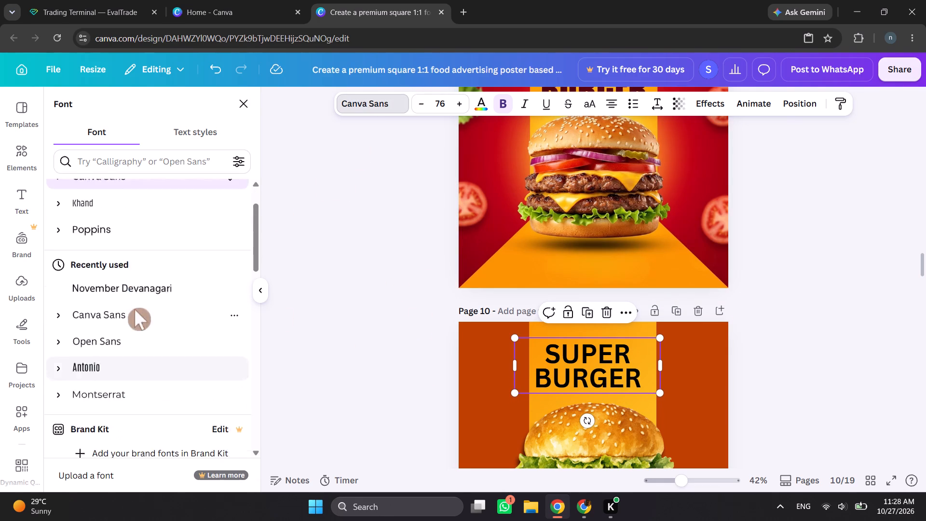
pyautogui.click(126, 276)
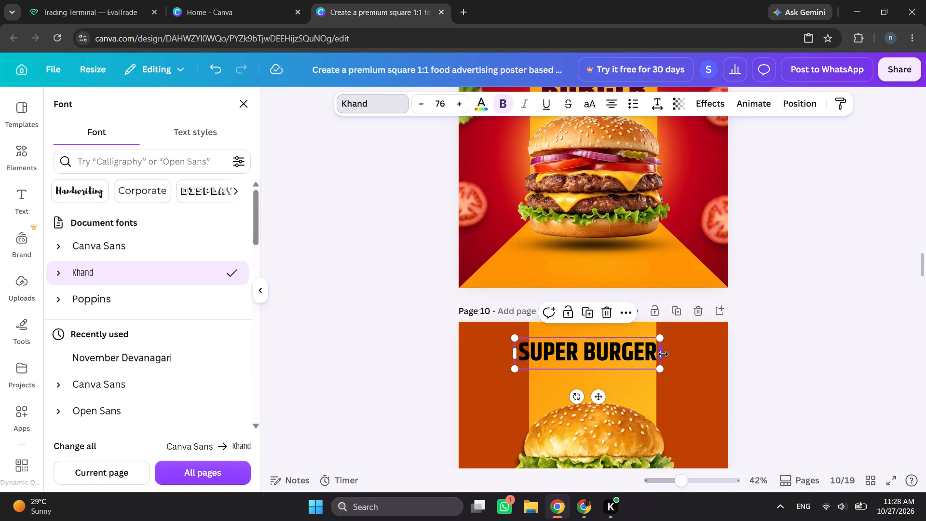
pyautogui.moveTo(663, 354); pyautogui.dragTo(645, 350)
pyautogui.moveTo(608, 365); pyautogui.dragTo(616, 364)
# Enlarge the SUPER BURGER heading to font size 108 and centre it over the orange strip above the burger.
pyautogui.moveTo(651, 395); pyautogui.dragTo(654, 396)
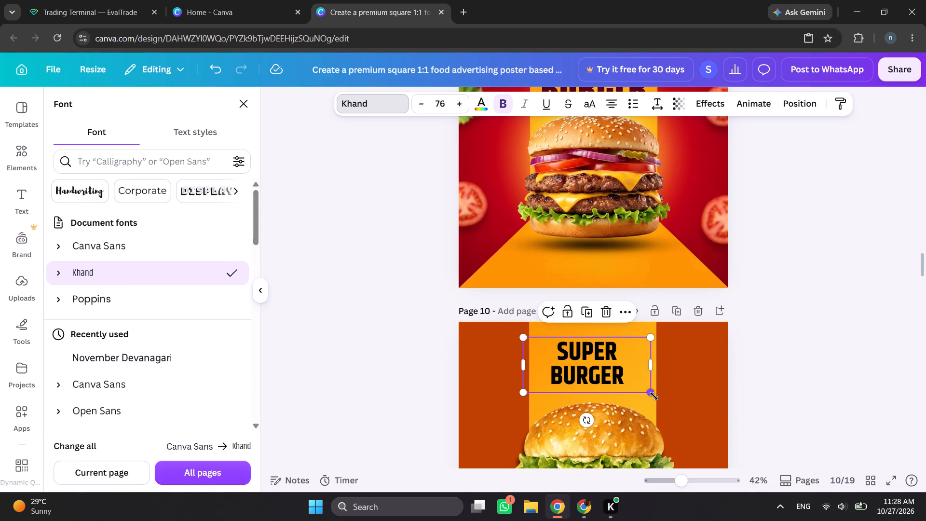
pyautogui.moveTo(654, 396); pyautogui.dragTo(689, 416)
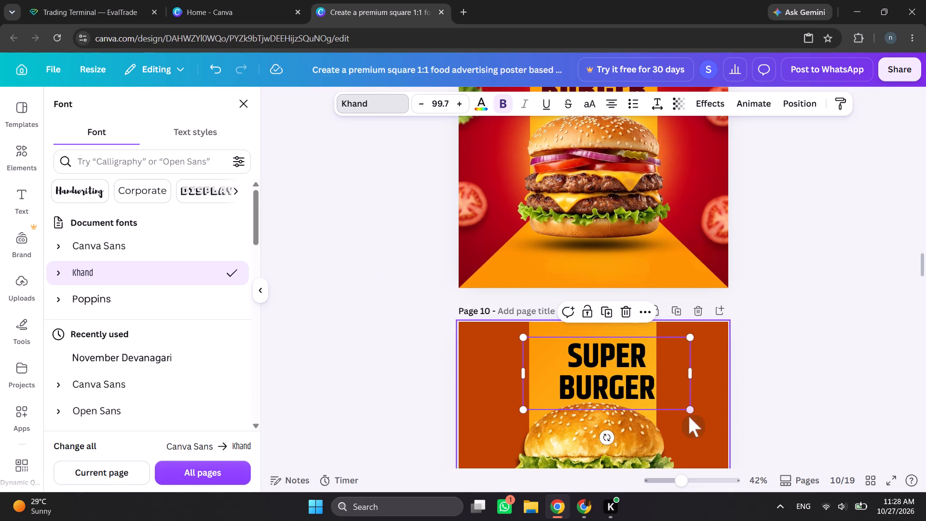
pyautogui.moveTo(650, 388); pyautogui.dragTo(632, 382)
pyautogui.moveTo(671, 402); pyautogui.dragTo(685, 408)
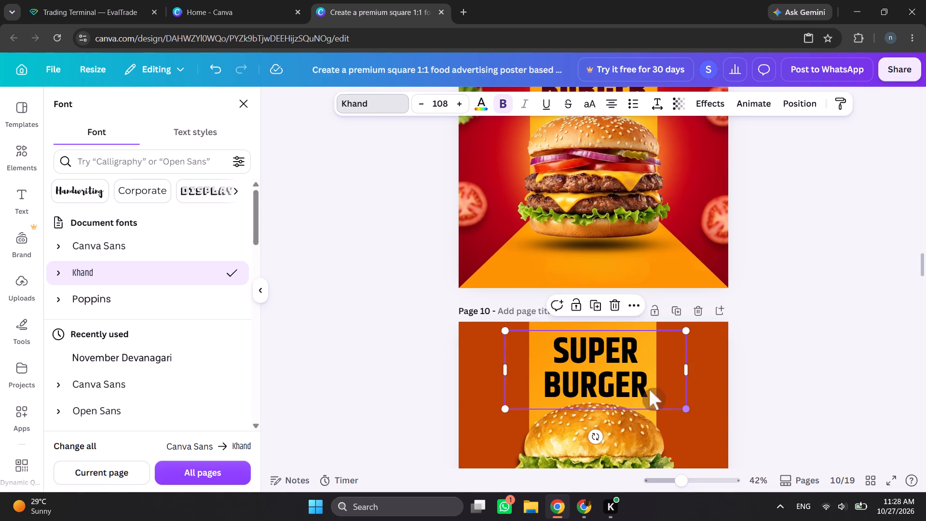
pyautogui.moveTo(635, 382); pyautogui.dragTo(630, 379)
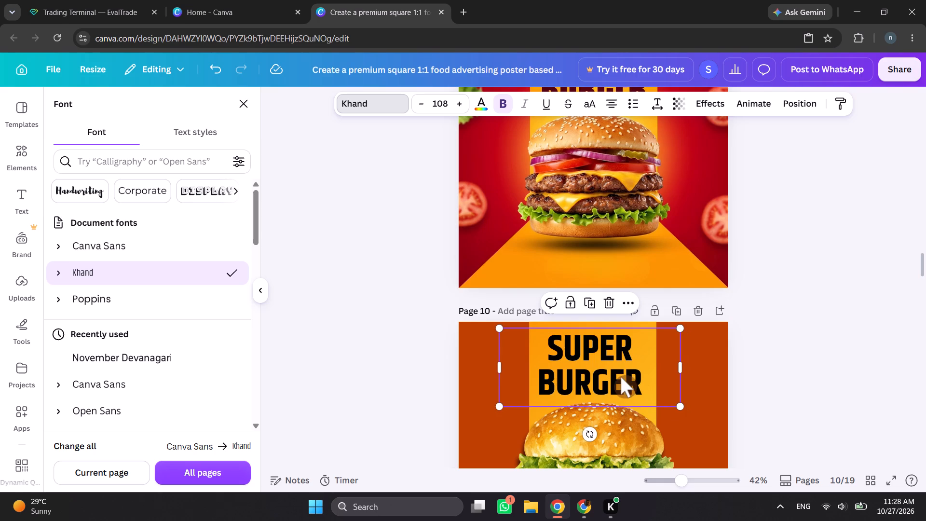
pyautogui.click(621, 373)
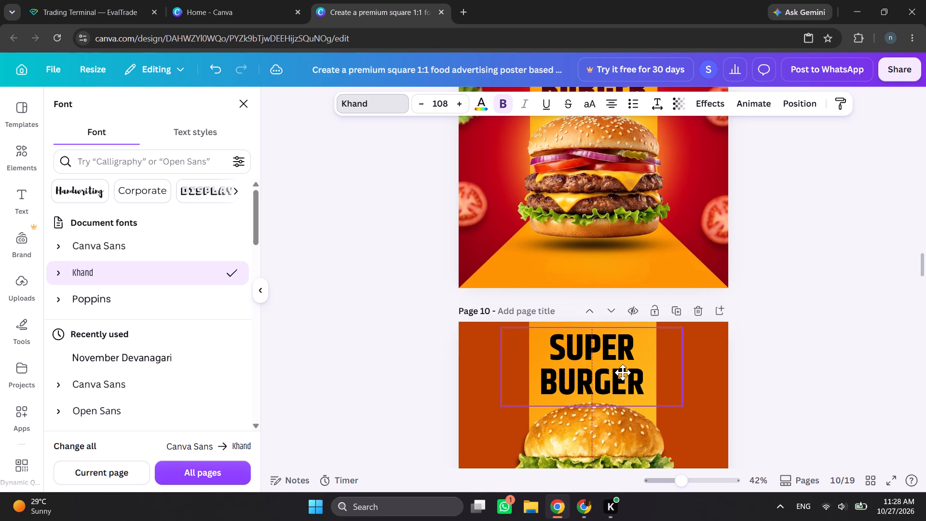
pyautogui.click(814, 351)
# Tighten the SUPER BURGER heading's line spacing to 0.78, using the page 9 title as reference.
pyautogui.scroll(3, 809, 352)
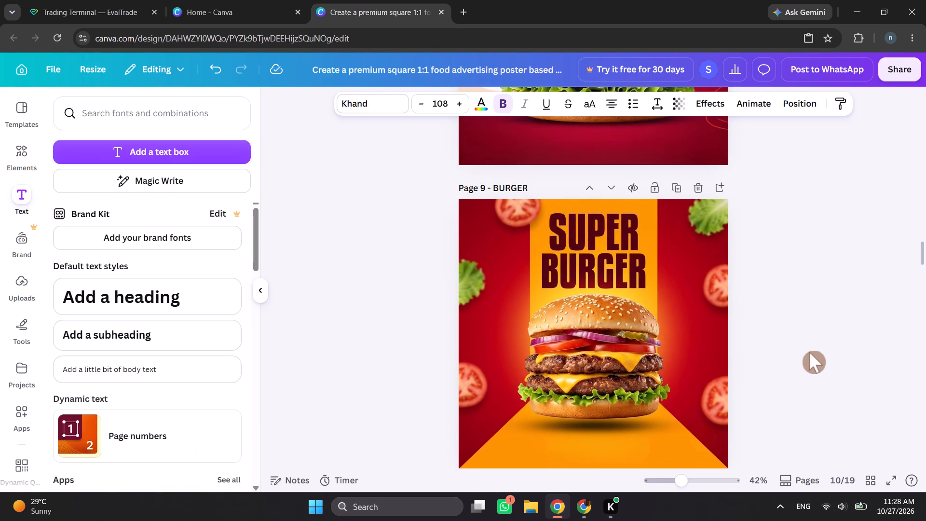
pyautogui.scroll(-3, 809, 352)
pyautogui.click(604, 367)
pyautogui.click(790, 353)
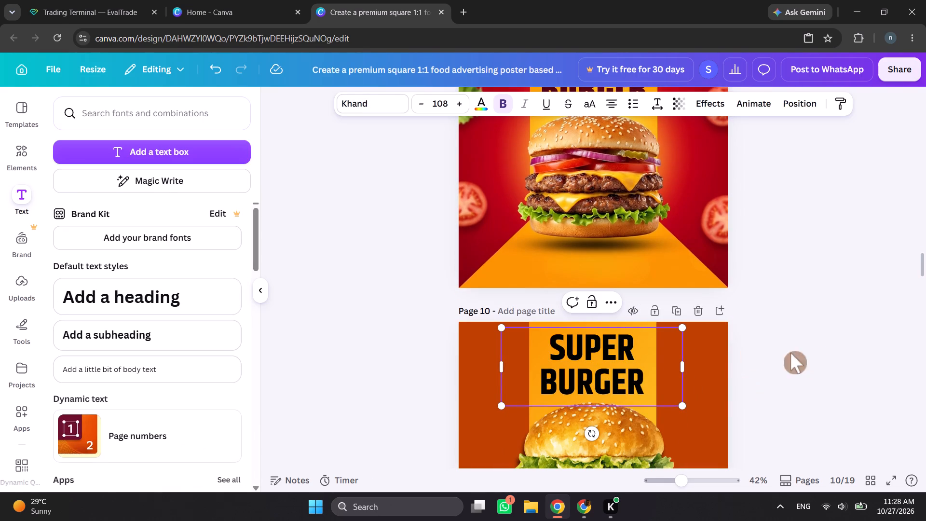
pyautogui.click(656, 366)
pyautogui.click(654, 102)
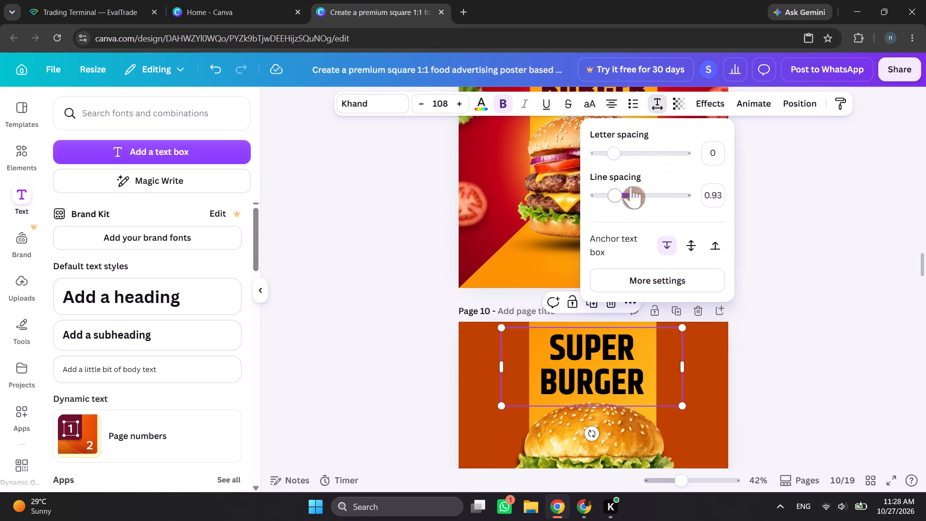
pyautogui.moveTo(619, 193); pyautogui.dragTo(609, 191)
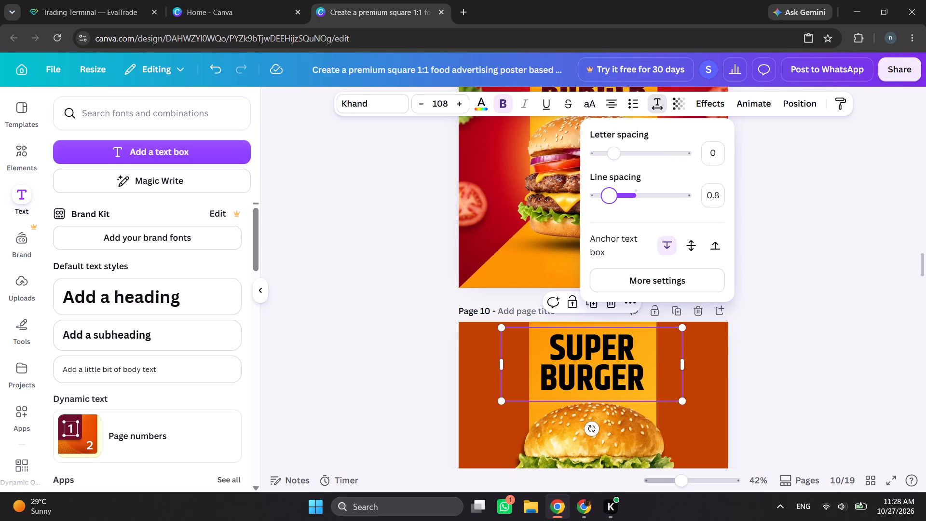
pyautogui.moveTo(609, 191); pyautogui.dragTo(613, 191)
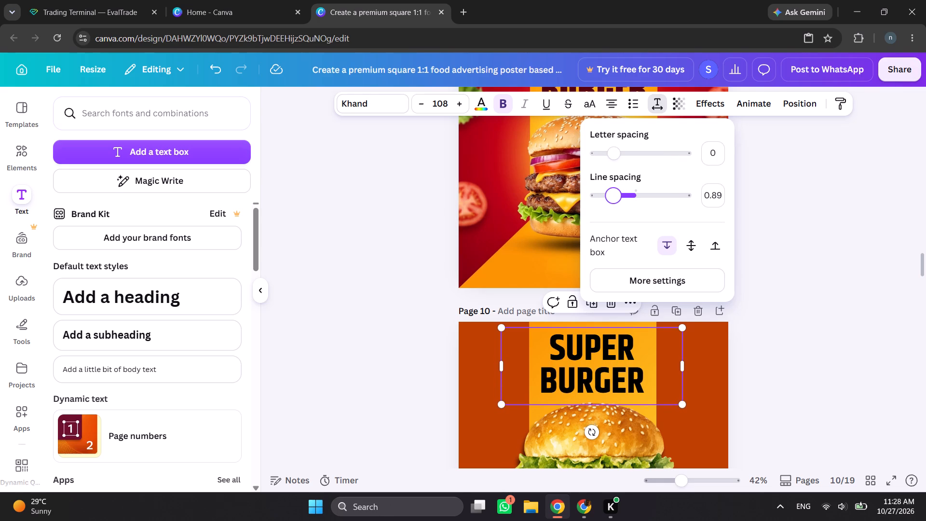
pyautogui.moveTo(613, 191); pyautogui.dragTo(608, 191)
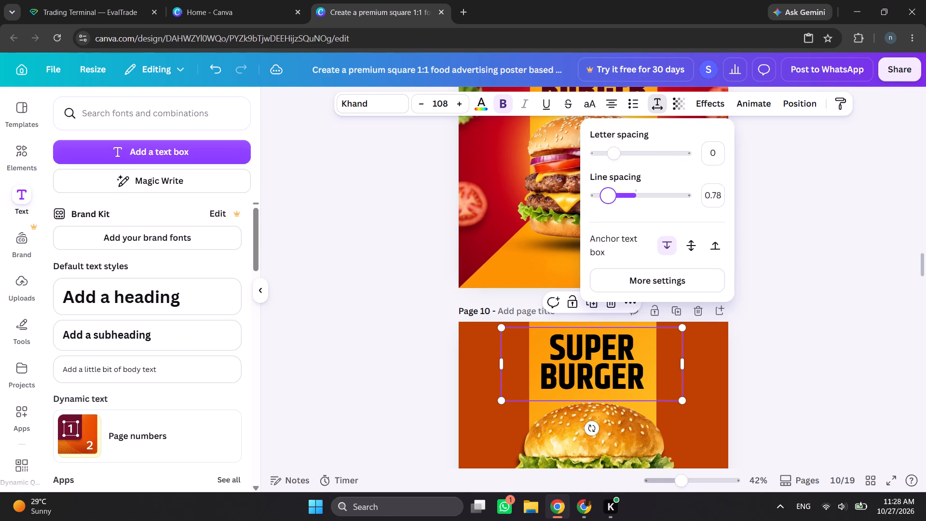
# Fine-tune the line spacing of the page 10 SUPER BURGER heading slightly tighter and compare it with the page 9 title.
pyautogui.moveTo(608, 191); pyautogui.dragTo(607, 191)
pyautogui.click(799, 239)
pyautogui.scroll(3, 818, 251)
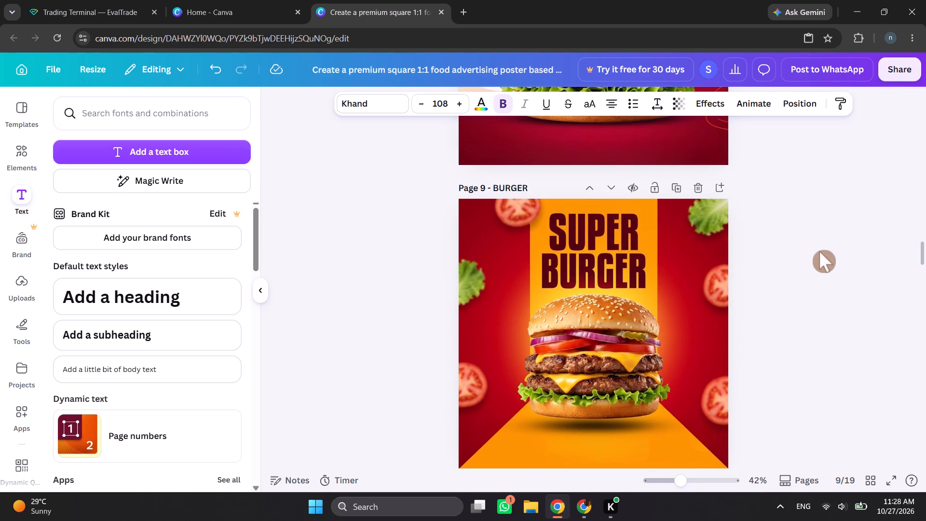
pyautogui.scroll(-3, 819, 251)
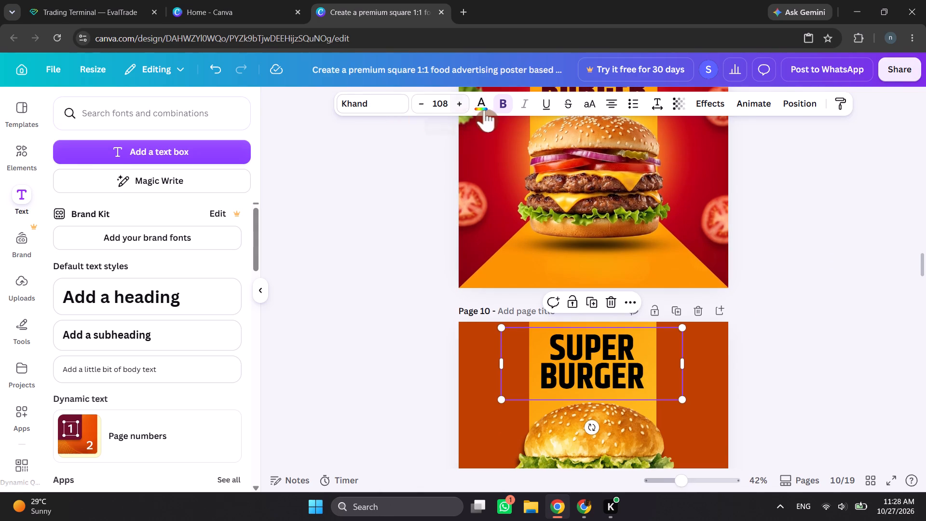
# Recolour the SUPER BURGER heading on page 10 with the dark red gradient already used in the design.
pyautogui.click(486, 110)
pyautogui.scroll(2, 578, 260)
pyautogui.click(162, 239)
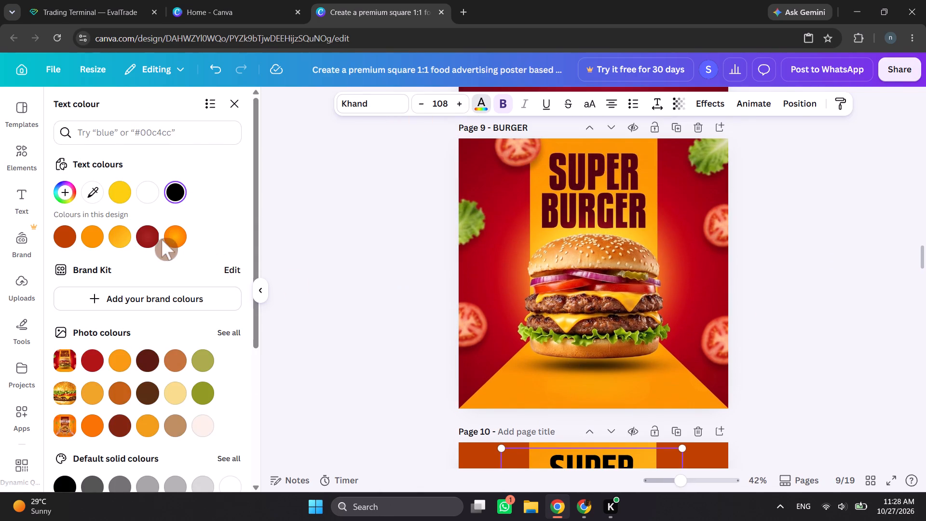
pyautogui.click(151, 238)
pyautogui.scroll(-2, 477, 301)
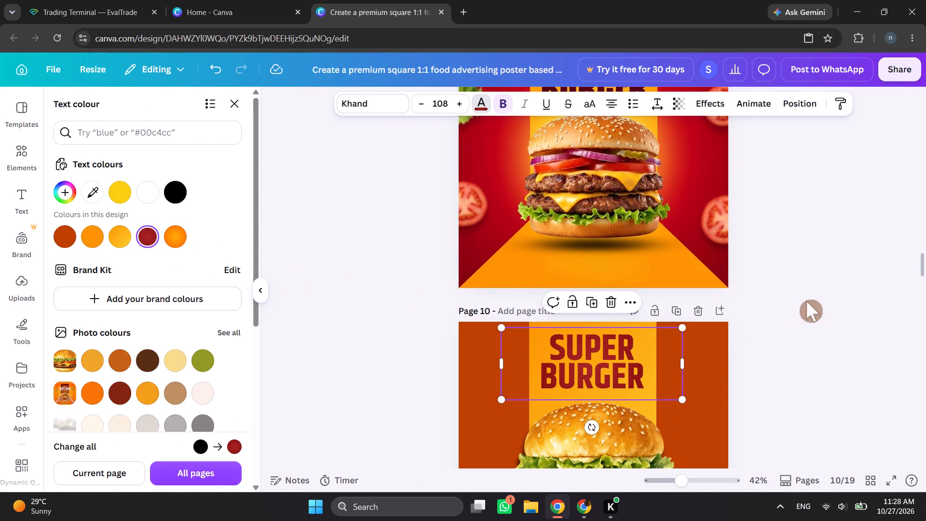
pyautogui.scroll(2, 806, 301)
pyautogui.scroll(-3, 824, 294)
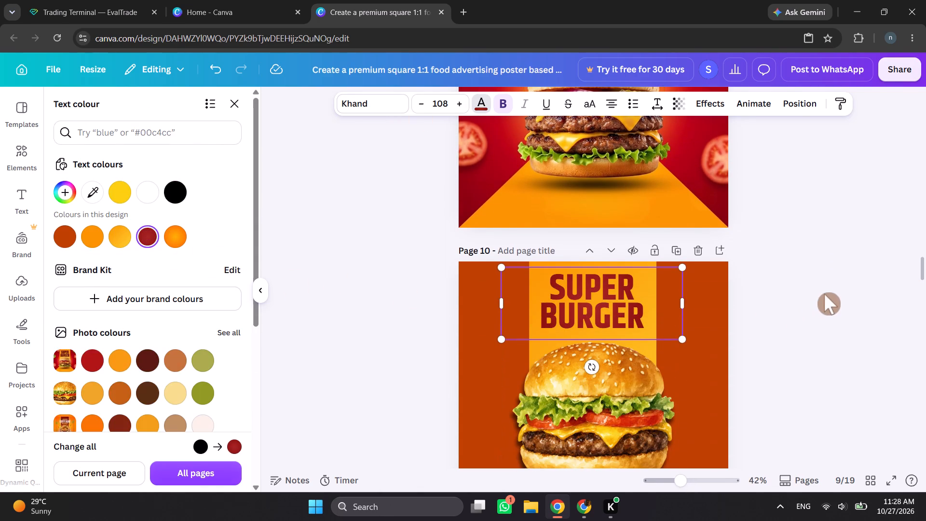
pyautogui.click(824, 294)
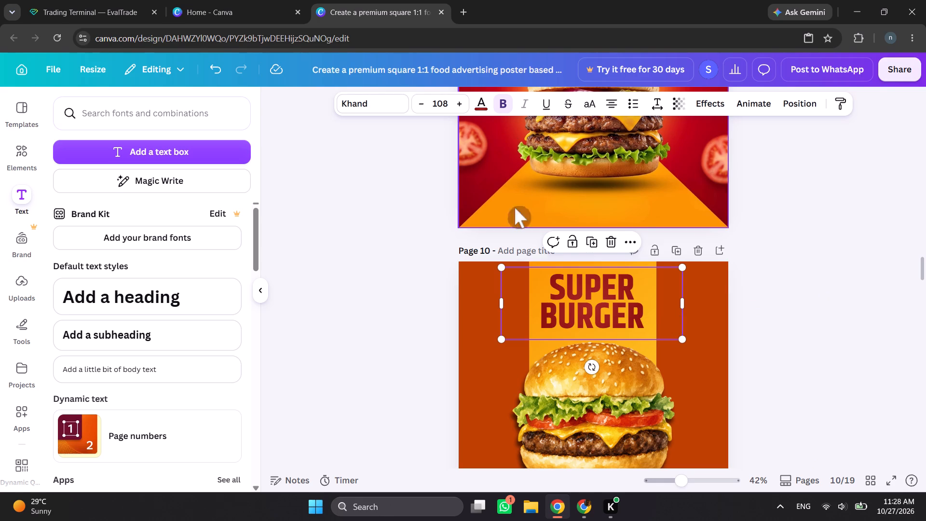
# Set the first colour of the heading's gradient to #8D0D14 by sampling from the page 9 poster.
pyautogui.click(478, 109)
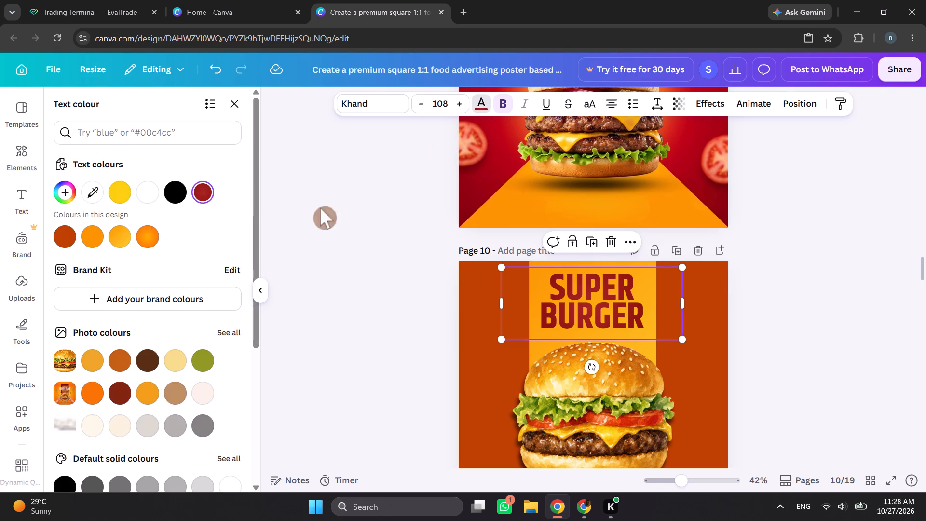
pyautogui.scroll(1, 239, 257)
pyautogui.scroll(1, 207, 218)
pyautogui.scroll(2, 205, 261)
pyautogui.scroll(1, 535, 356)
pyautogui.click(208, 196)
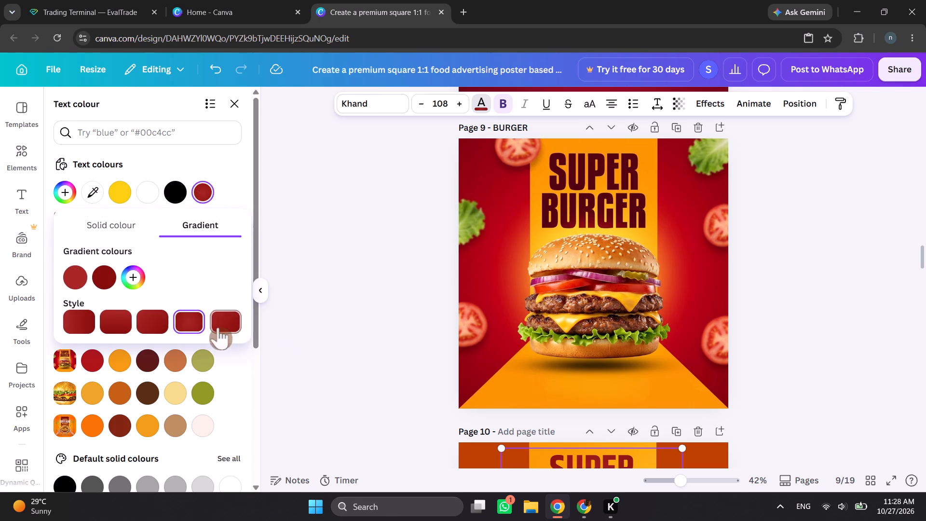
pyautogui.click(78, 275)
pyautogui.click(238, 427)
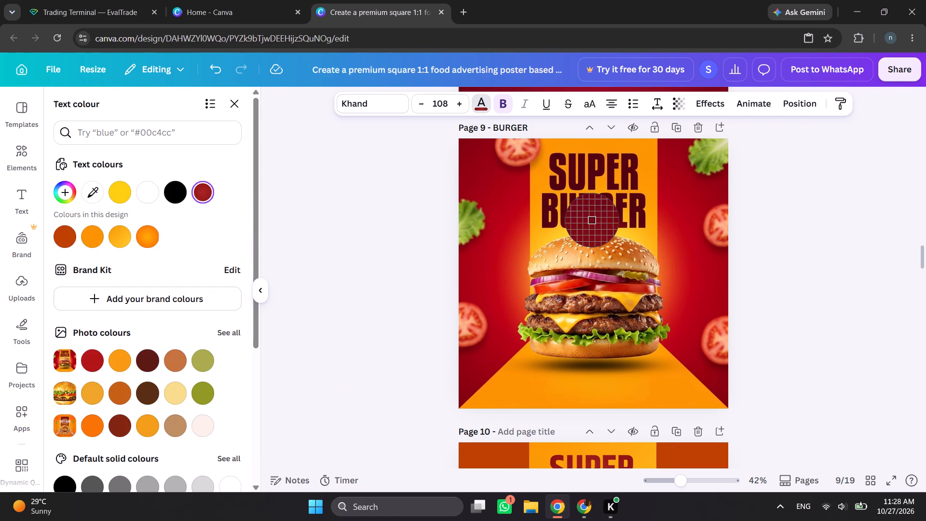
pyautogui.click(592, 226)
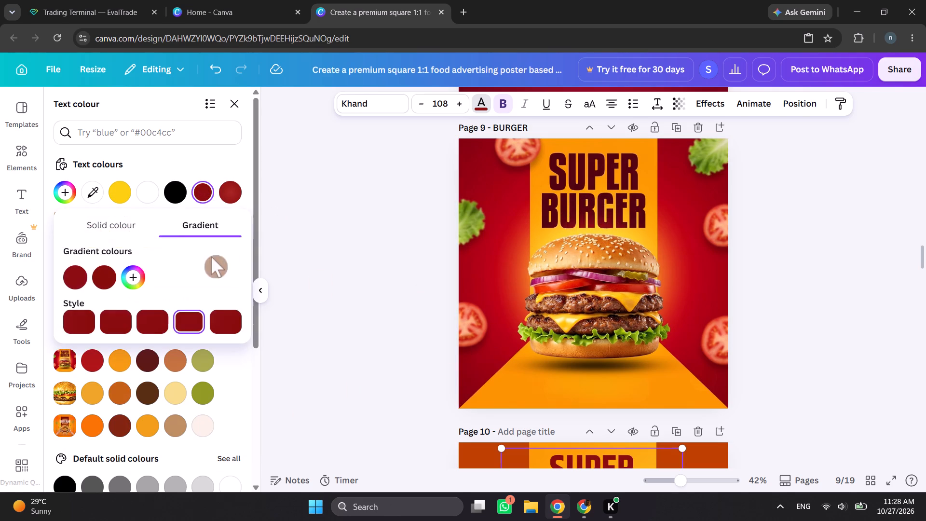
# Resample the gradient's first colour from the dark maroon lettering of SUPER in the page 9 title.
pyautogui.click(64, 278)
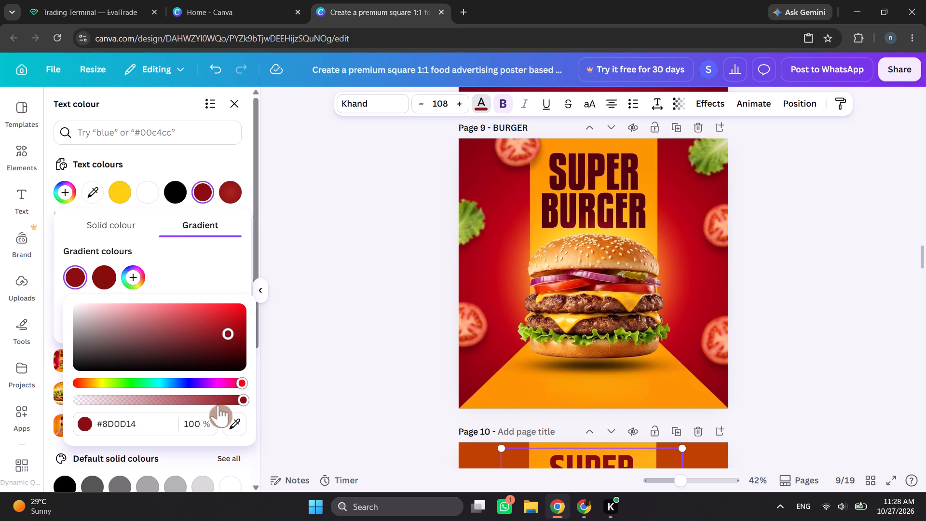
pyautogui.click(238, 424)
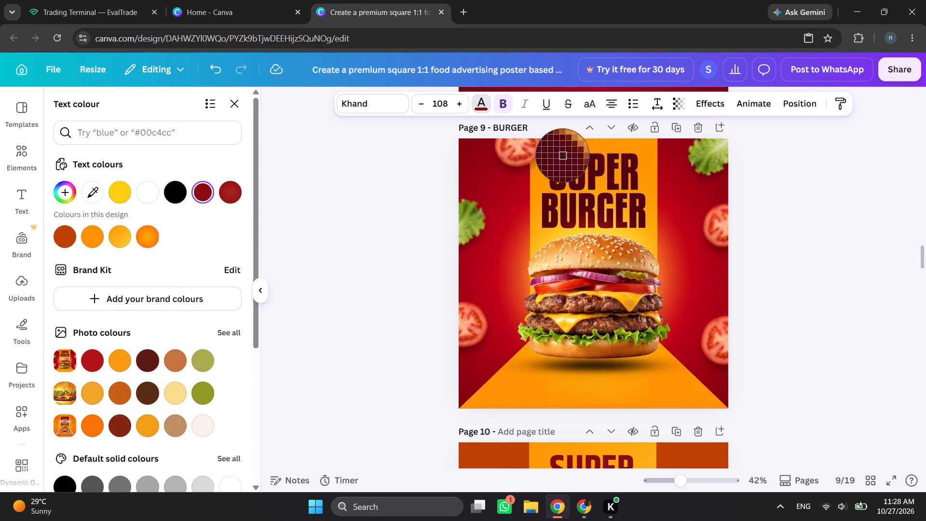
pyautogui.click(563, 156)
pyautogui.doubleClick(851, 263)
pyautogui.scroll(-3, 801, 311)
pyautogui.click(806, 310)
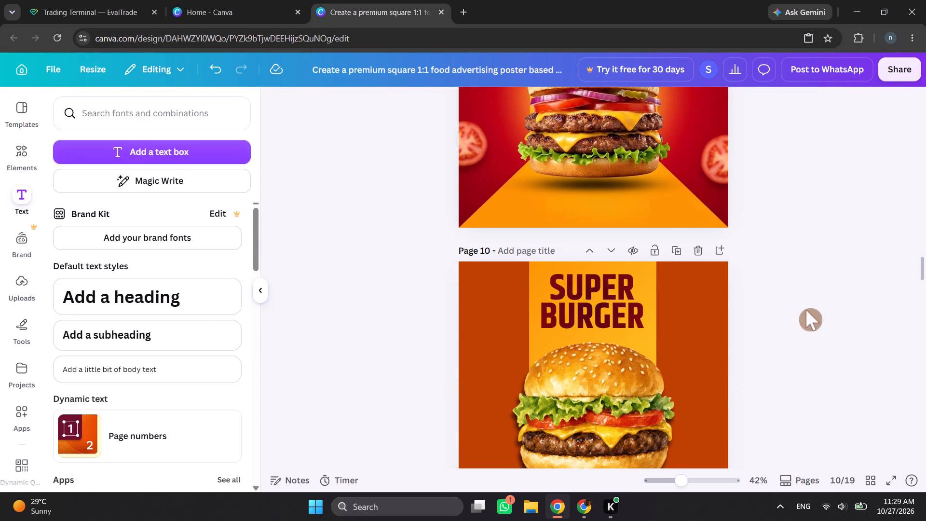
# Enlarge the SUPER BURGER heading on page 10 to font size 120 and recentre it over the orange strip.
pyautogui.scroll(1, 806, 310)
pyautogui.click(613, 346)
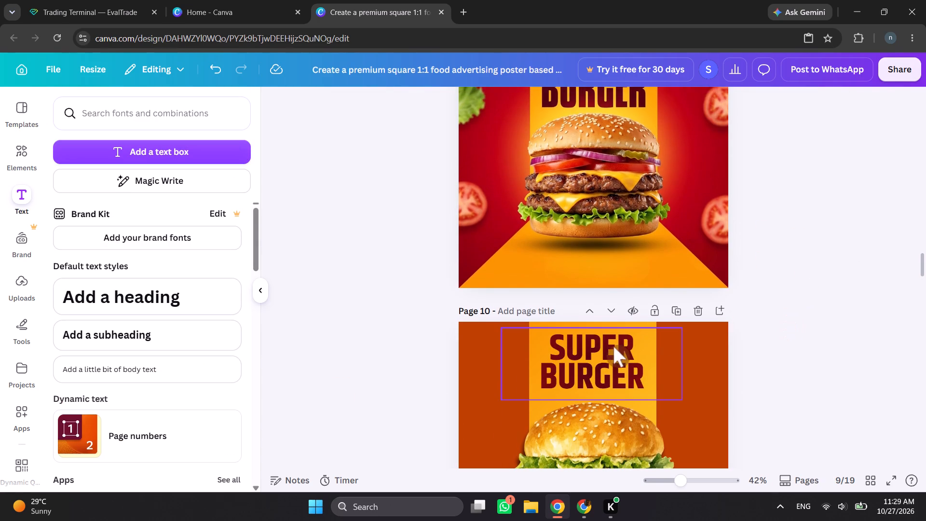
pyautogui.moveTo(681, 400); pyautogui.dragTo(700, 408)
pyautogui.moveTo(626, 373); pyautogui.dragTo(615, 372)
pyautogui.click(825, 324)
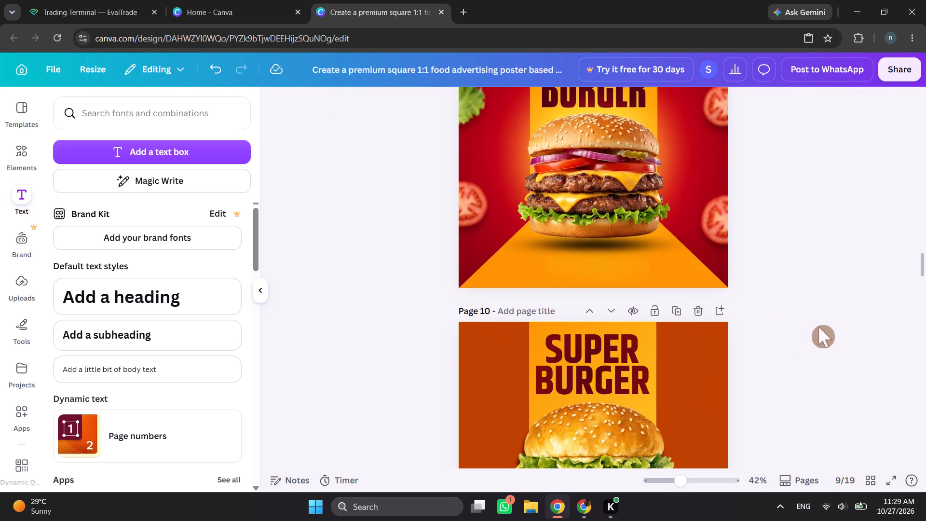
# Compare the page 10 poster with the page 9 reference, checking the heading's size, colour and placement above the burger.
pyautogui.scroll(3, 818, 327)
pyautogui.scroll(-4, 818, 327)
pyautogui.scroll(4, 778, 296)
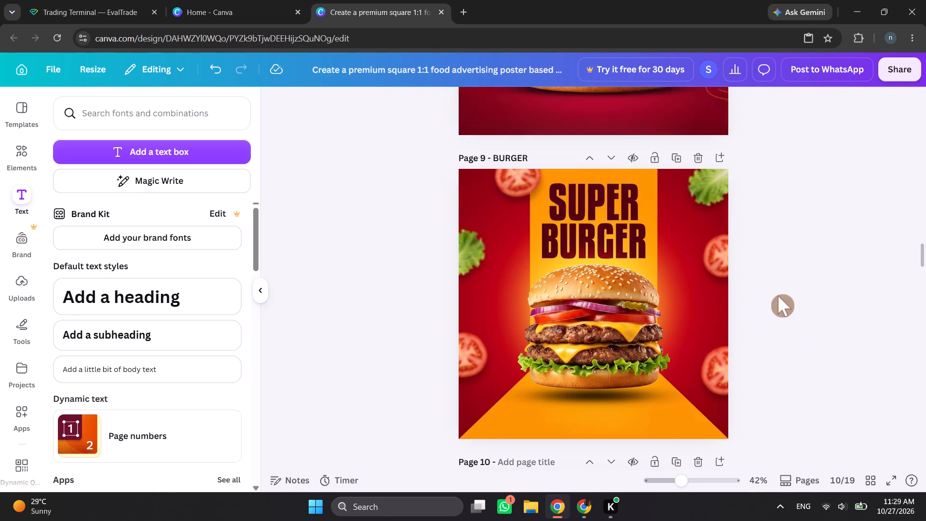
pyautogui.scroll(-5, 778, 296)
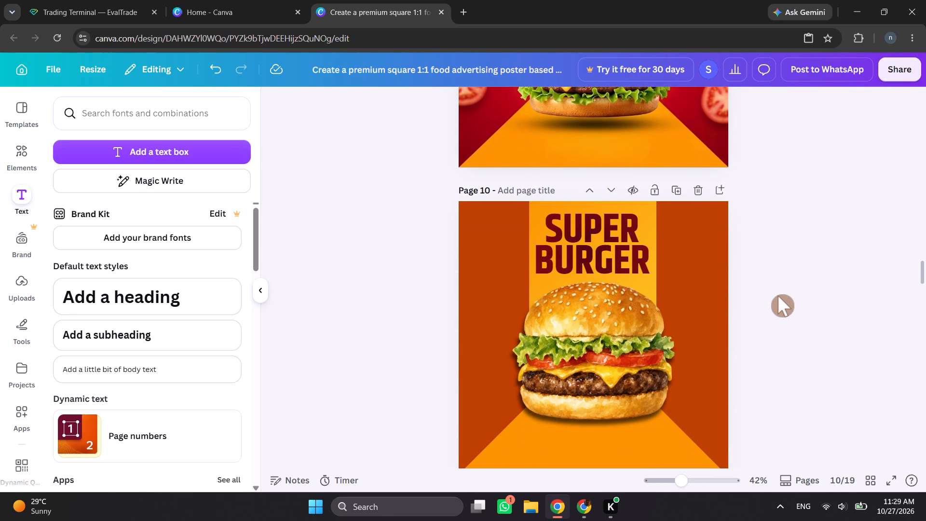
pyautogui.scroll(3, 778, 296)
pyautogui.scroll(-4, 778, 296)
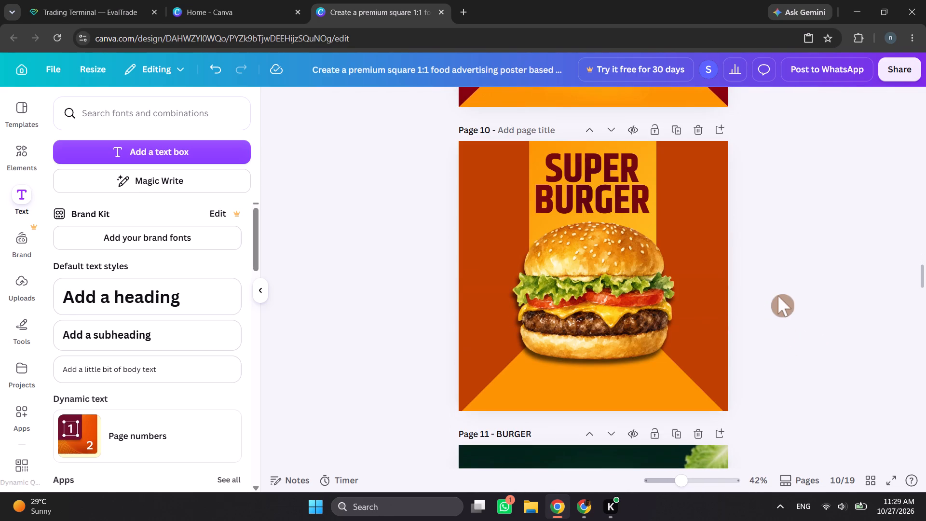
# Add a Drop shadow effect to the SUPER BURGER heading with offset 25 and blur 13.
pyautogui.click(593, 192)
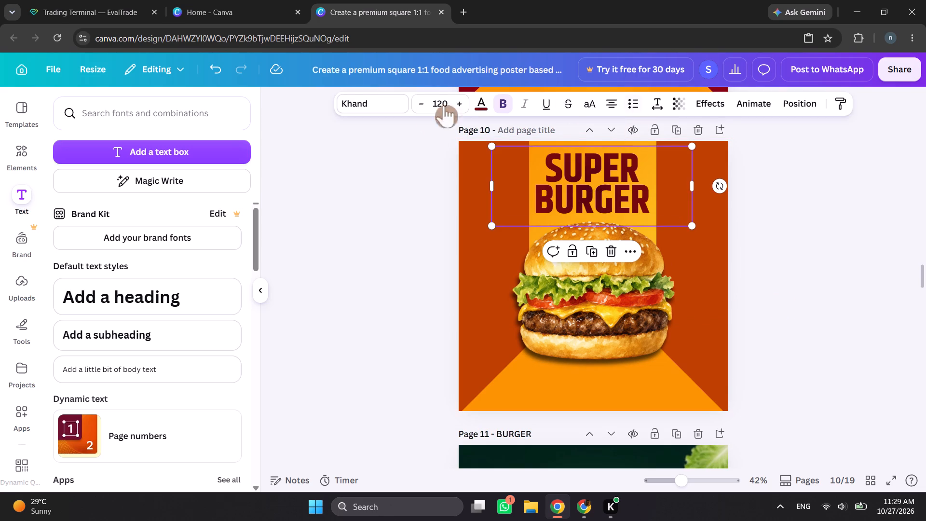
pyautogui.click(727, 107)
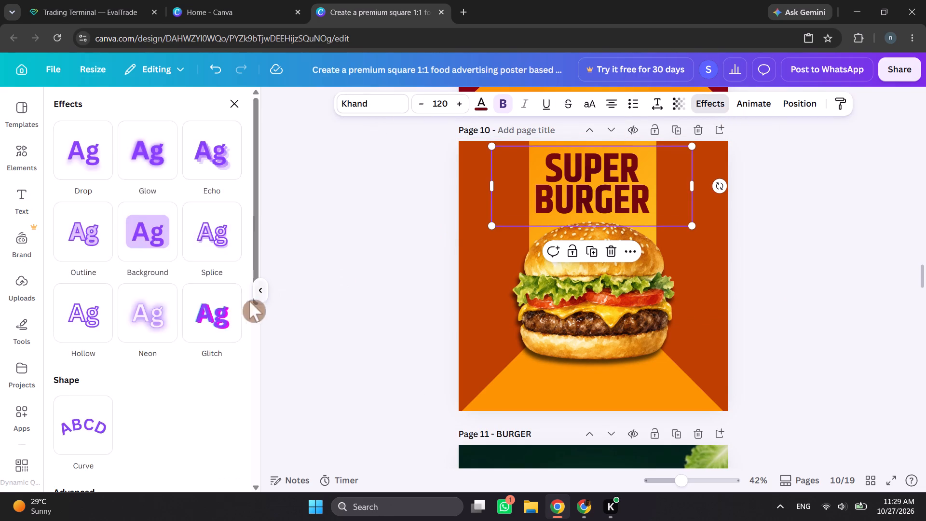
pyautogui.scroll(-5, 191, 318)
pyautogui.scroll(9, 171, 323)
pyautogui.click(109, 167)
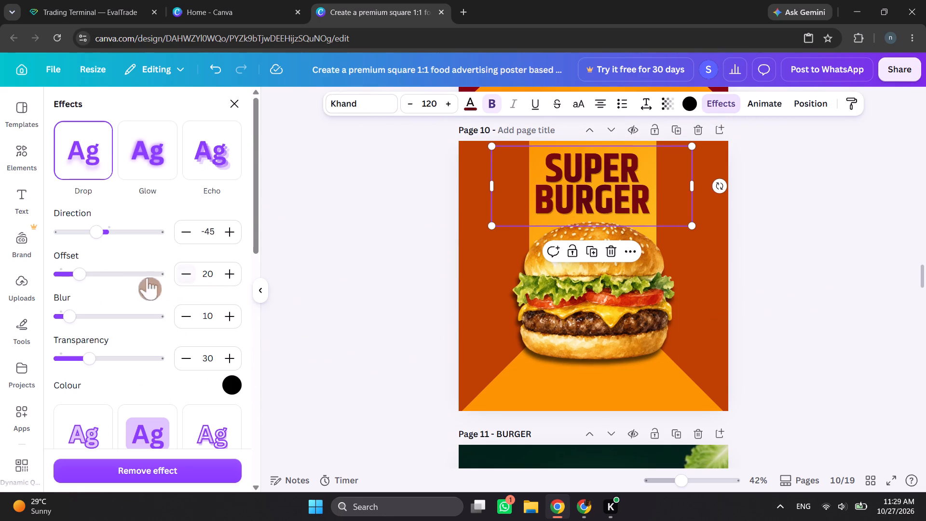
pyautogui.moveTo(74, 270); pyautogui.dragTo(67, 272)
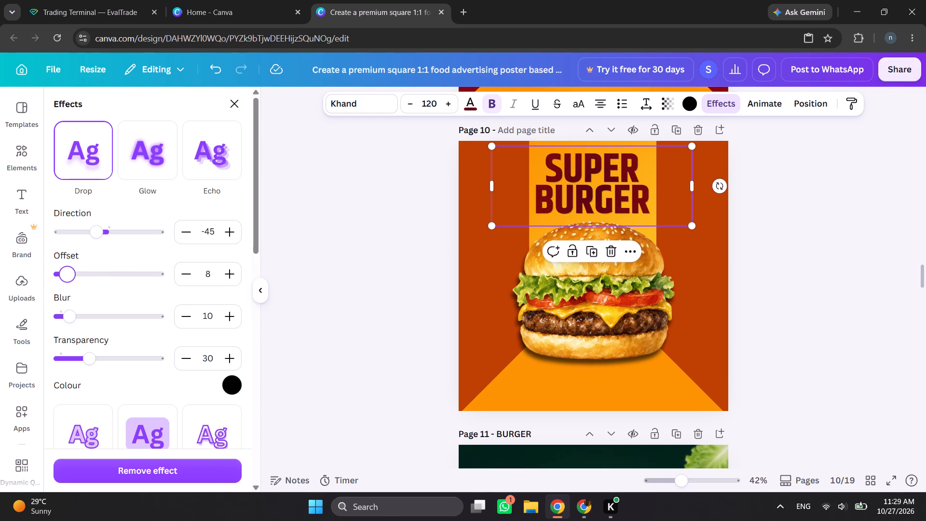
pyautogui.moveTo(67, 272); pyautogui.dragTo(83, 273)
pyautogui.click(70, 319)
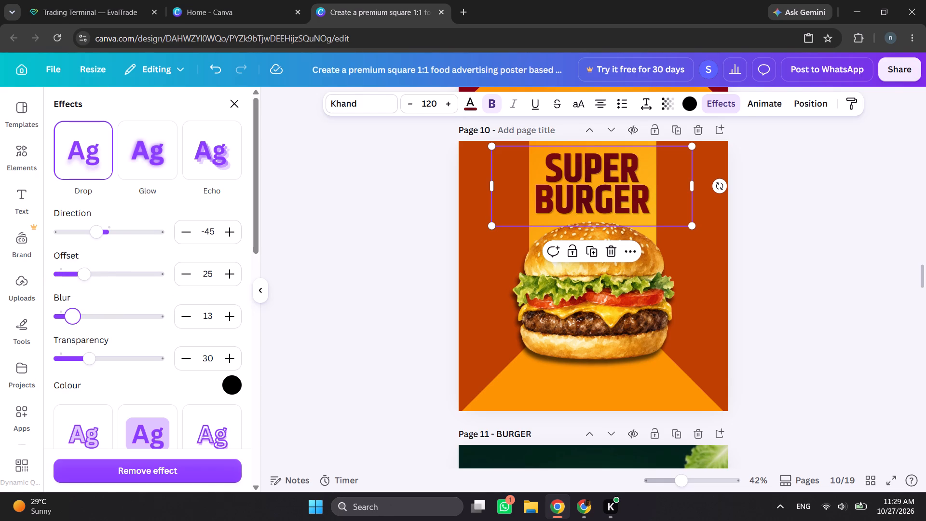
# Set the heading shadow's transparency to 1 and its direction to 15, then collapse the effect settings and deselect the heading.
pyautogui.moveTo(89, 354); pyautogui.dragTo(36, 350)
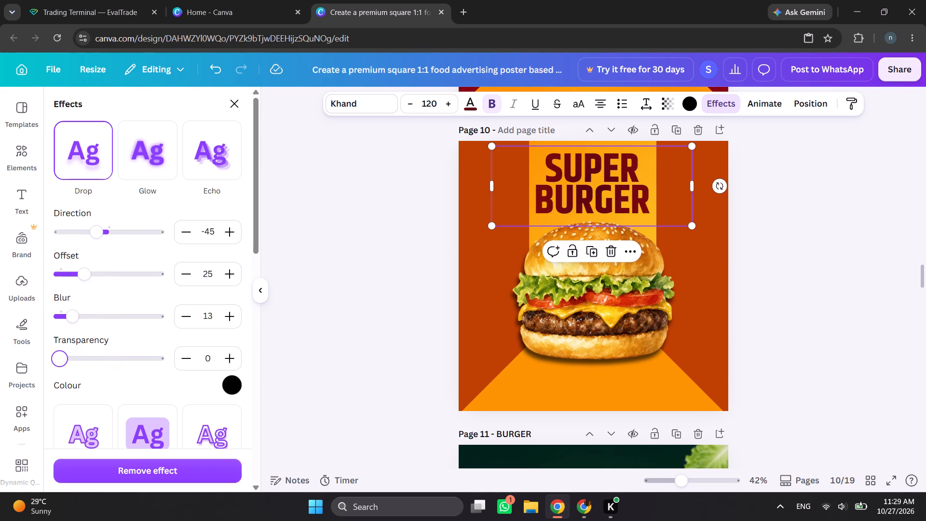
pyautogui.moveTo(36, 350); pyautogui.dragTo(55, 351)
pyautogui.moveTo(55, 351); pyautogui.dragTo(59, 353)
pyautogui.scroll(3, 62, 331)
pyautogui.moveTo(93, 231); pyautogui.dragTo(113, 227)
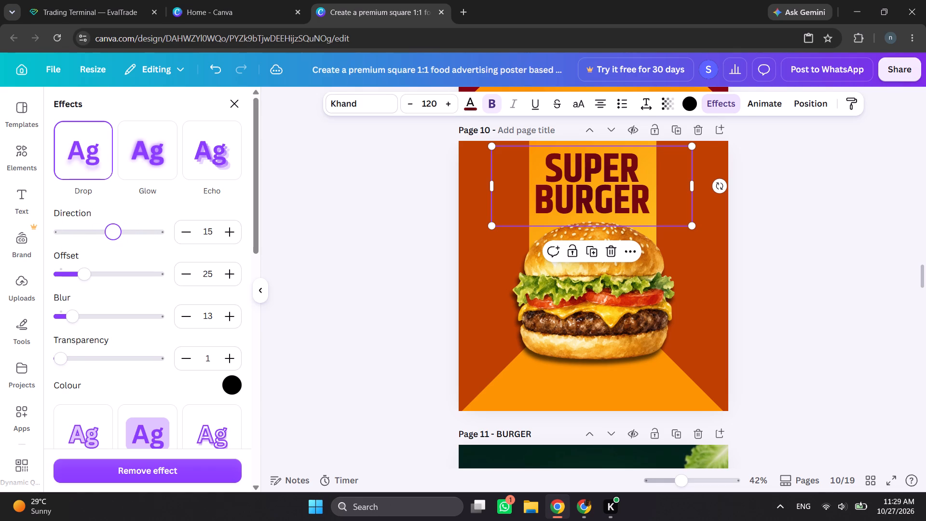
pyautogui.doubleClick(337, 204)
pyautogui.click(262, 290)
pyautogui.click(624, 288)
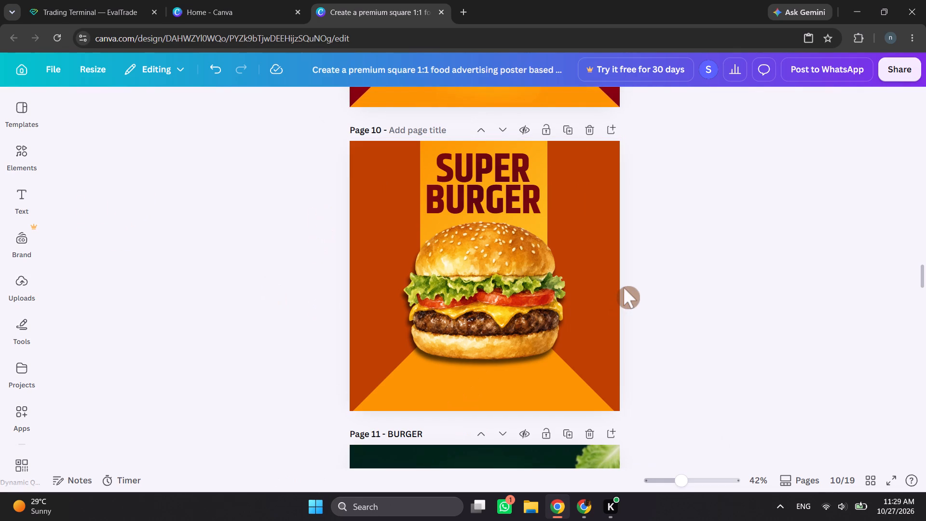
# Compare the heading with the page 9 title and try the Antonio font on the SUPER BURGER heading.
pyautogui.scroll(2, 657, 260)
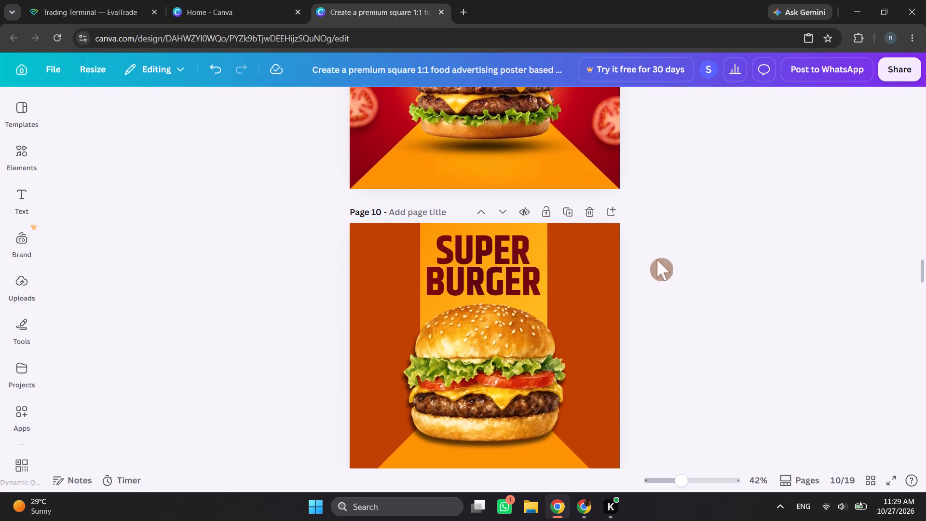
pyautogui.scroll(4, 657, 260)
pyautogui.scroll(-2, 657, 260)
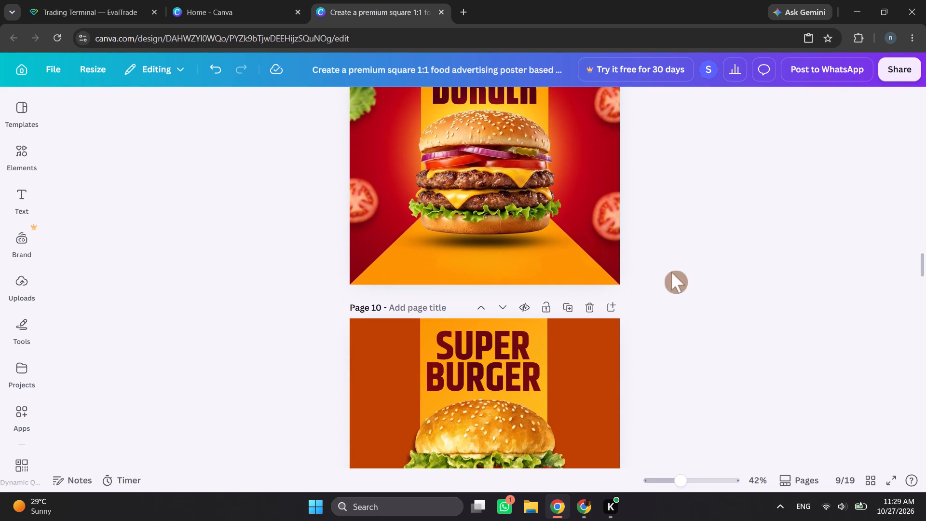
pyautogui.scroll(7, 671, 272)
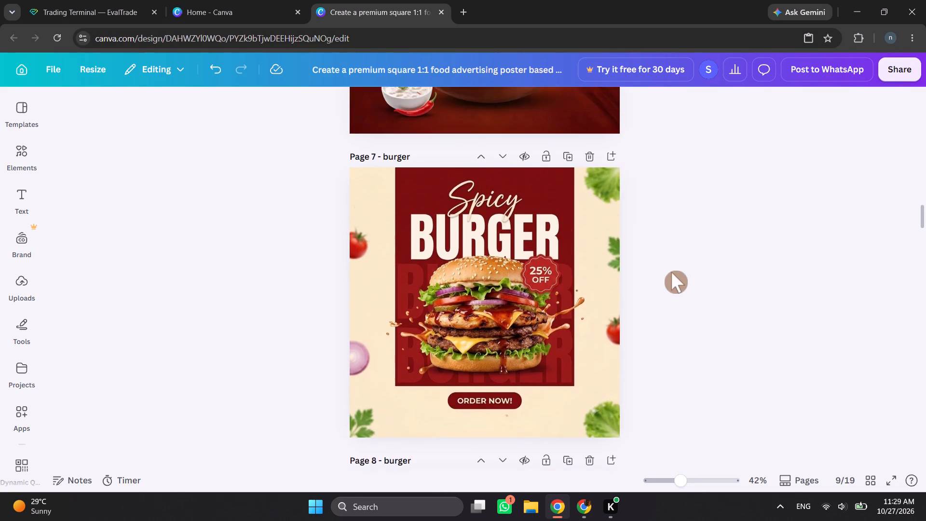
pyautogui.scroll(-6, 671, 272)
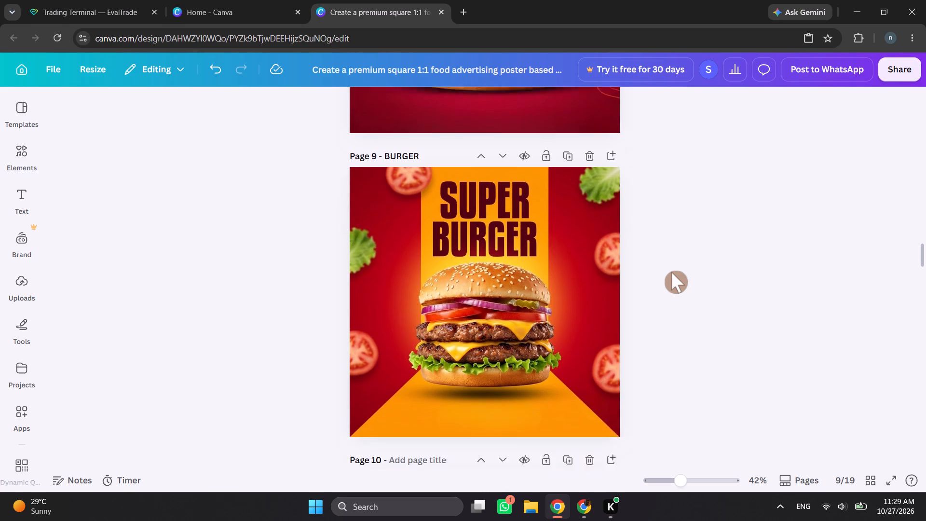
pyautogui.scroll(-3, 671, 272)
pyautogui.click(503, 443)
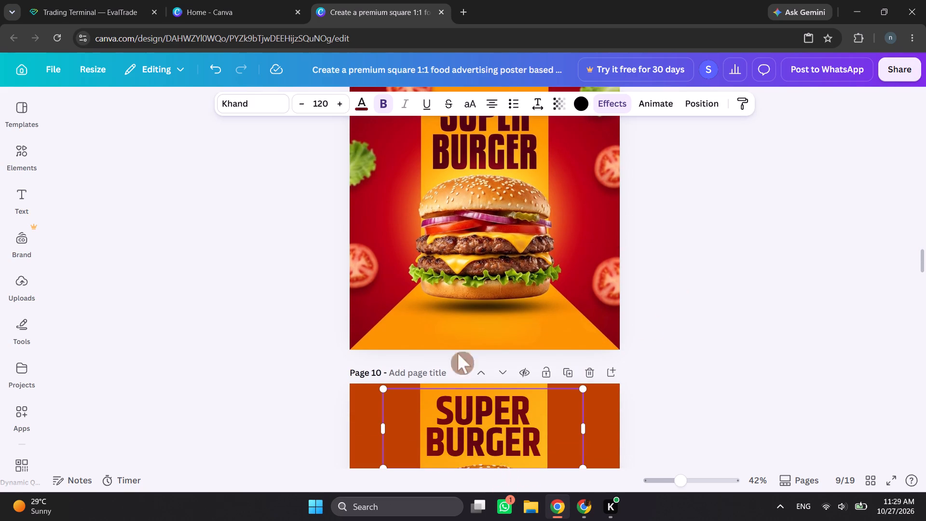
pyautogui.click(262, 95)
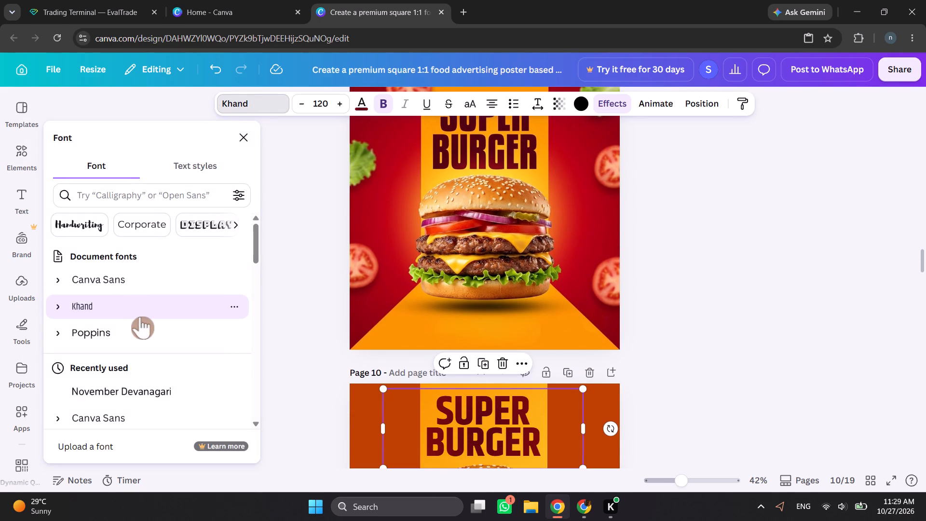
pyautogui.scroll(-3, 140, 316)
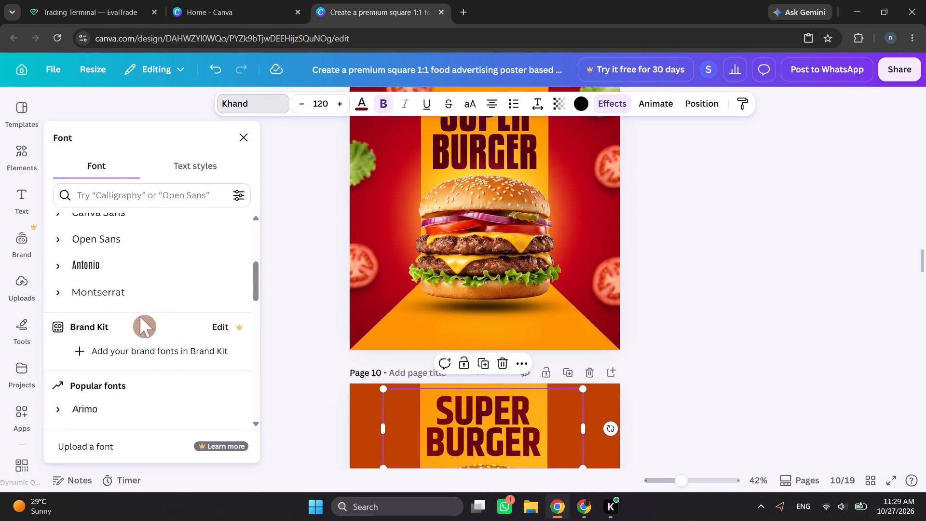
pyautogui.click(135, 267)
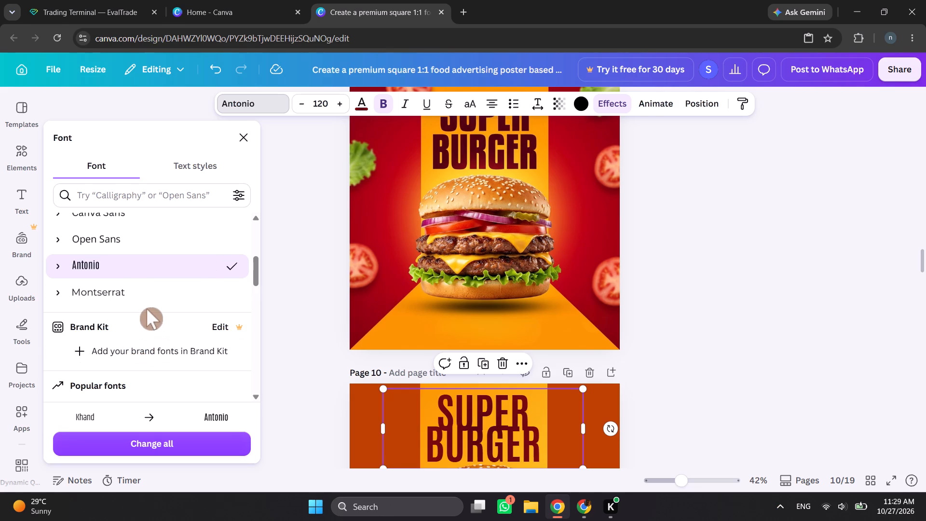
# Change the SUPER BURGER heading's font to Anton from the popular fonts.
pyautogui.scroll(-3, 141, 289)
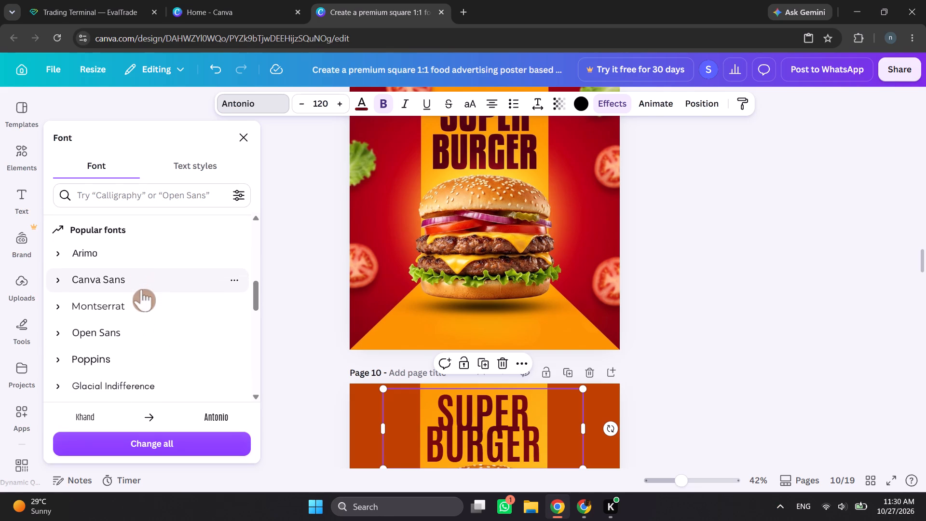
pyautogui.scroll(-2, 141, 289)
pyautogui.click(133, 325)
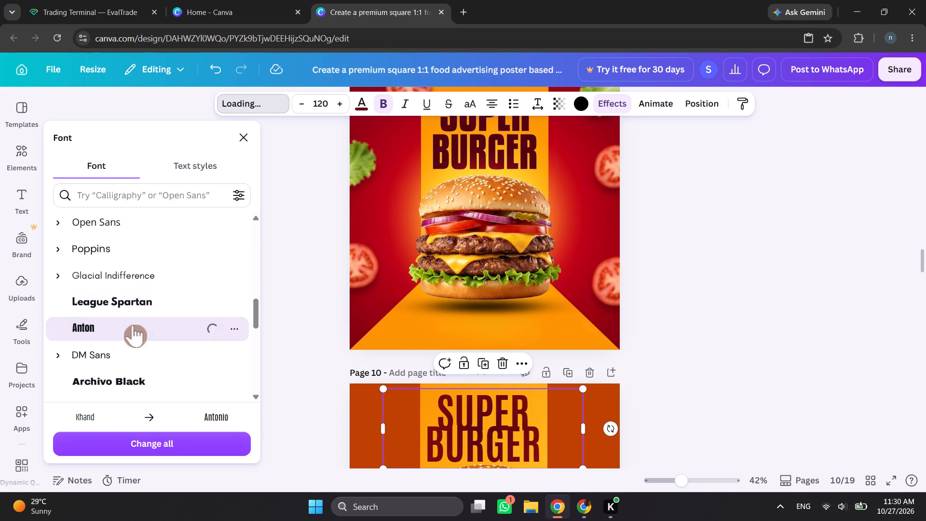